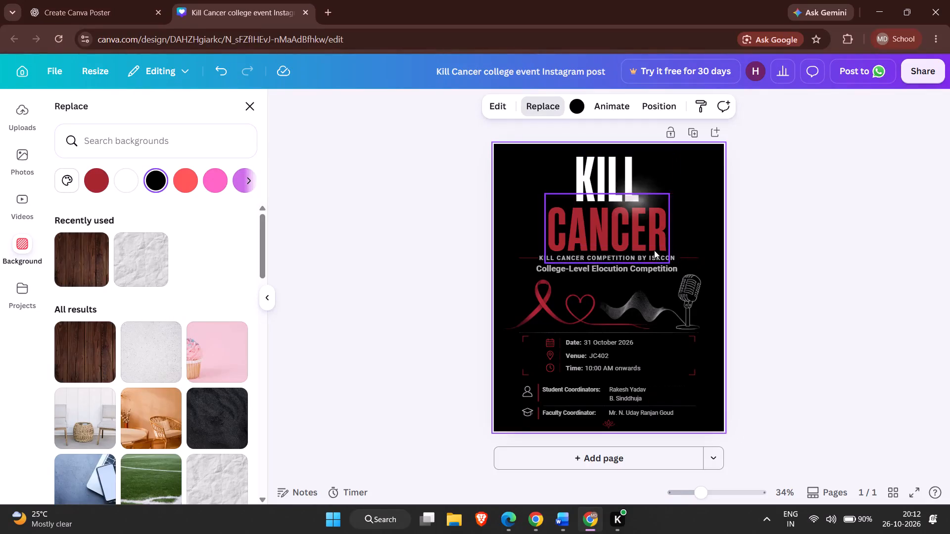
Try the purple-to-yellow and black-to-white default gradients on the poster background, then apply the black-to-grey gradient.
left_click(580, 104)
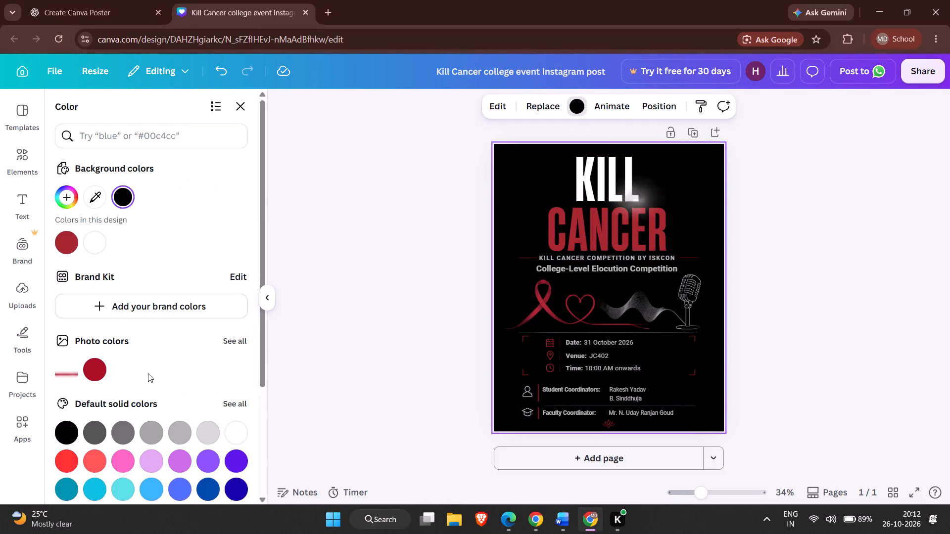
scroll(148, 373, "down", 2)
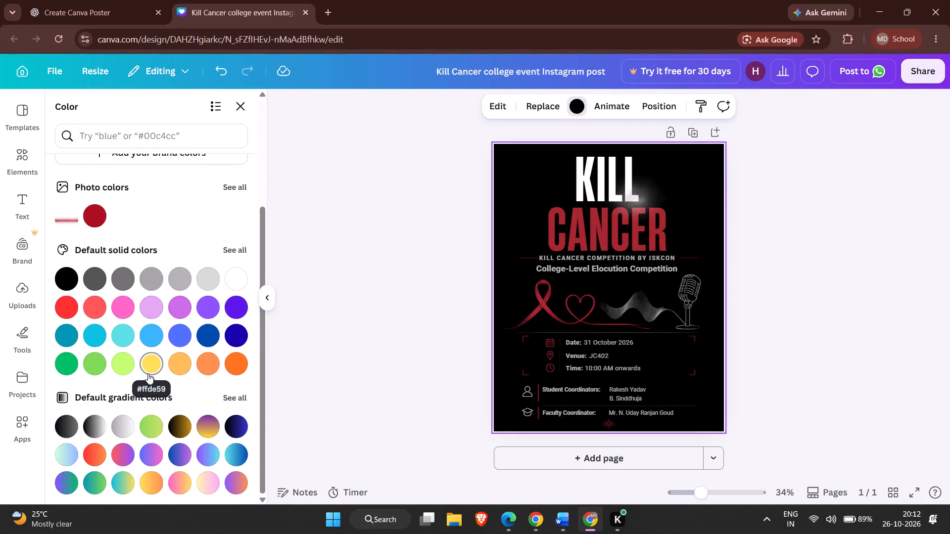
scroll(148, 373, "down", 1)
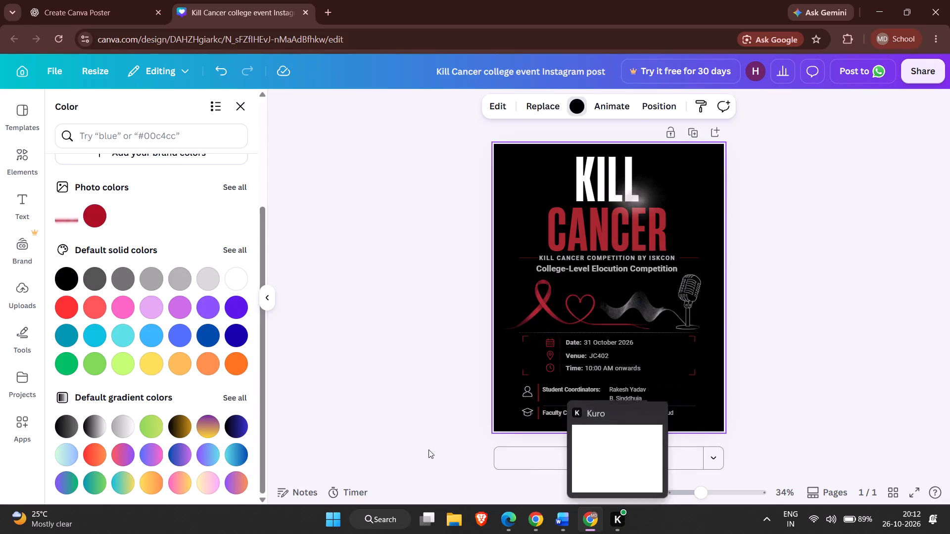
left_click(205, 422)
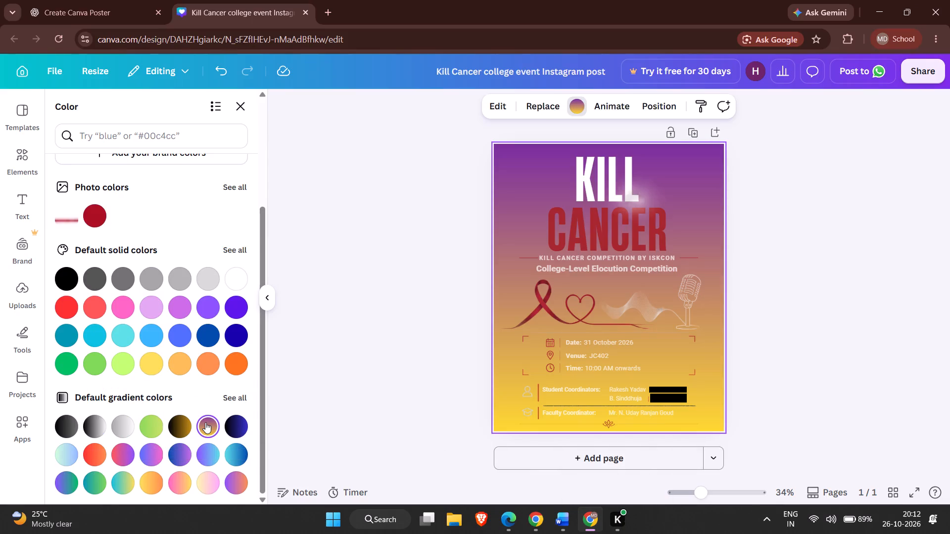
left_click(102, 427)
scroll(102, 427, "down", 1)
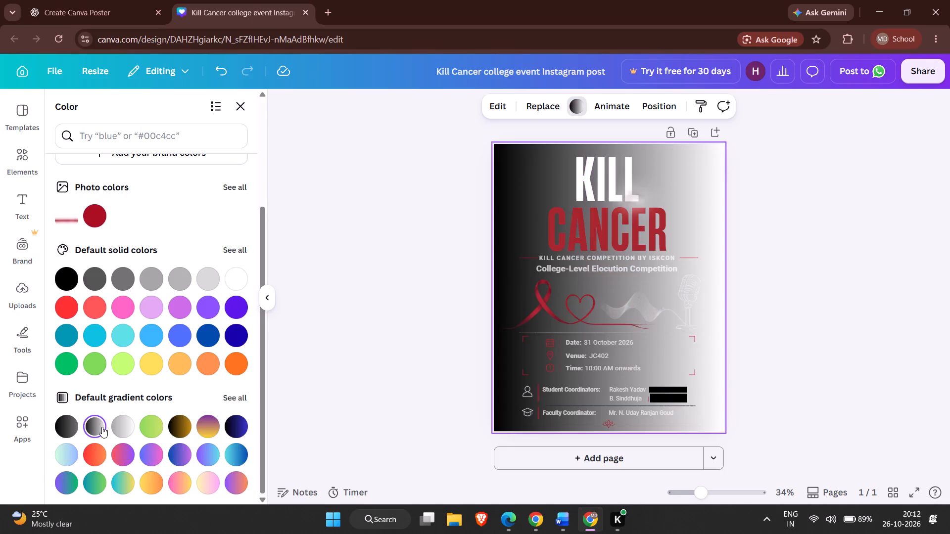
left_click(66, 425)
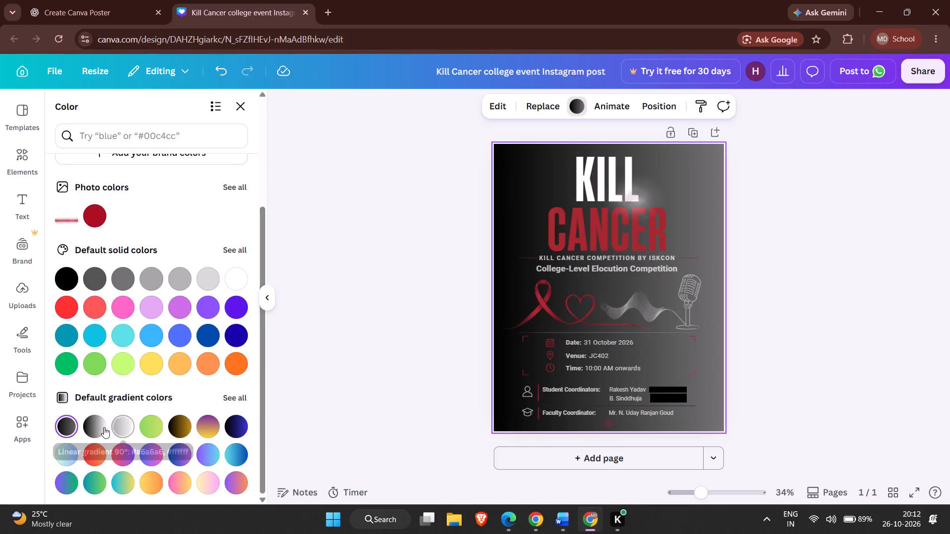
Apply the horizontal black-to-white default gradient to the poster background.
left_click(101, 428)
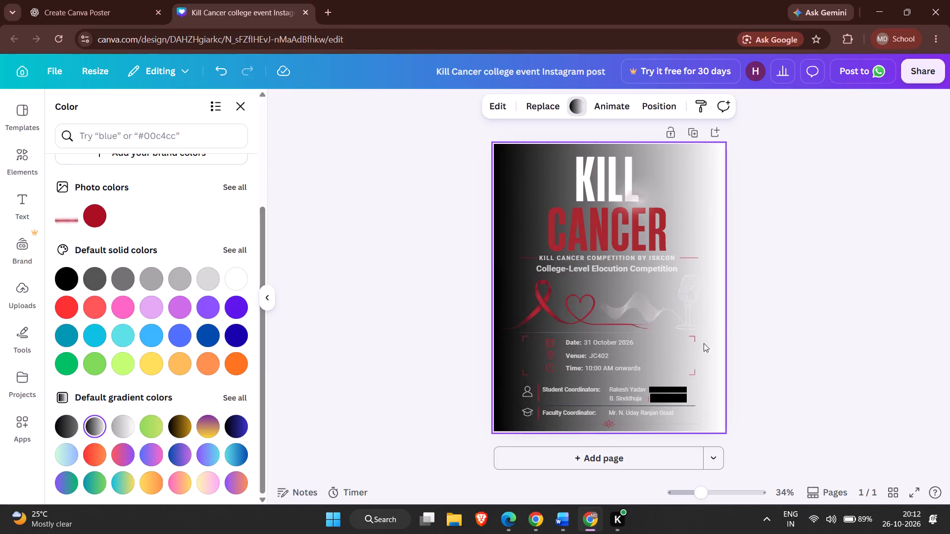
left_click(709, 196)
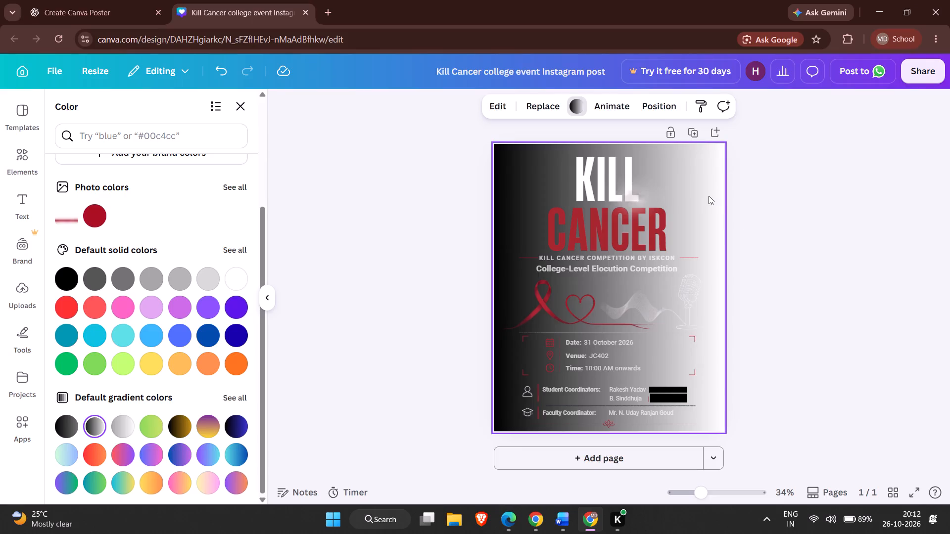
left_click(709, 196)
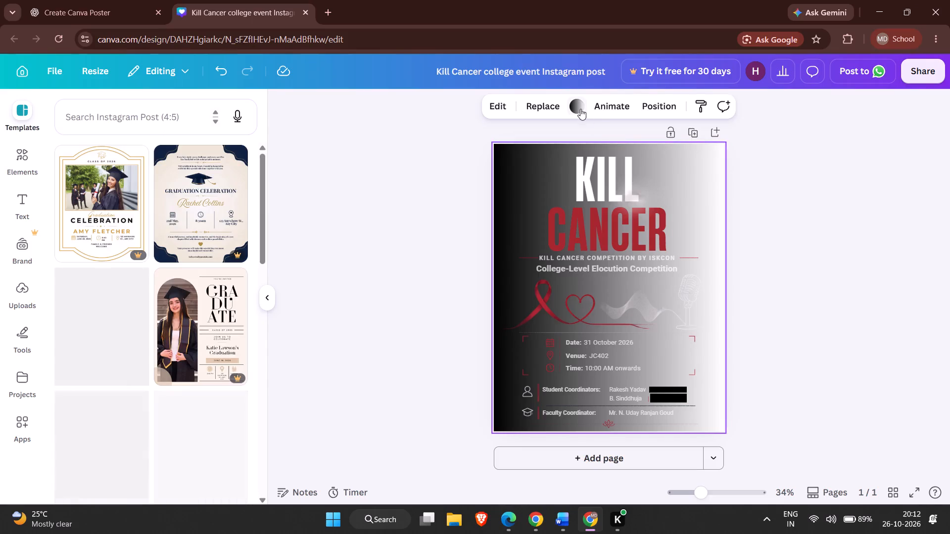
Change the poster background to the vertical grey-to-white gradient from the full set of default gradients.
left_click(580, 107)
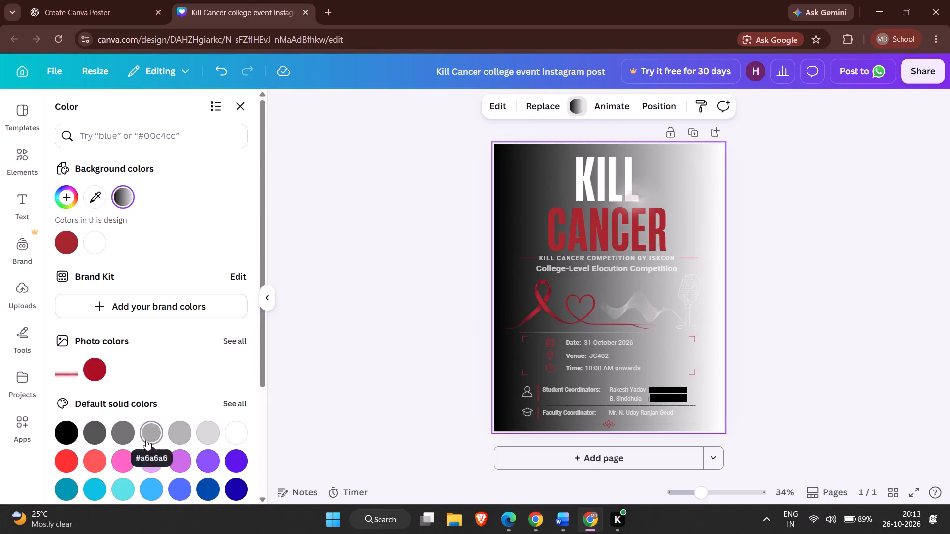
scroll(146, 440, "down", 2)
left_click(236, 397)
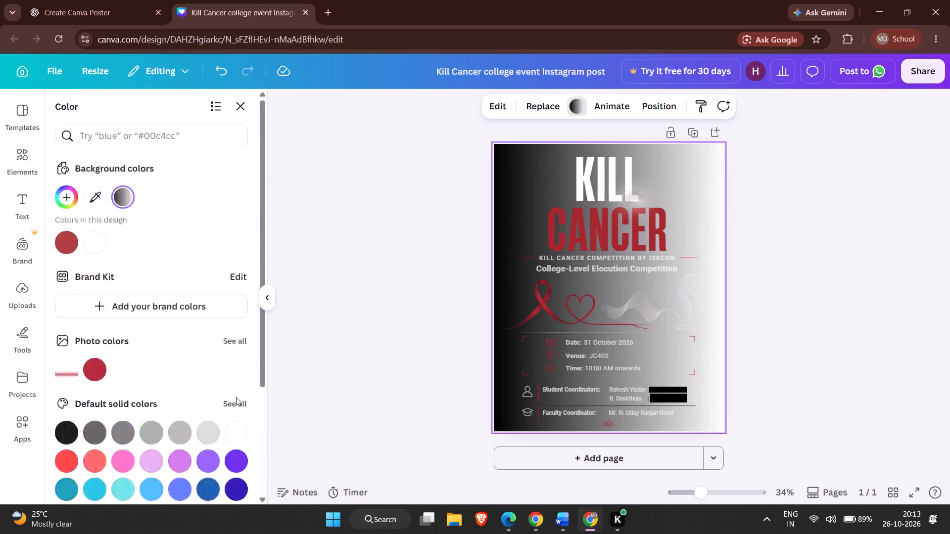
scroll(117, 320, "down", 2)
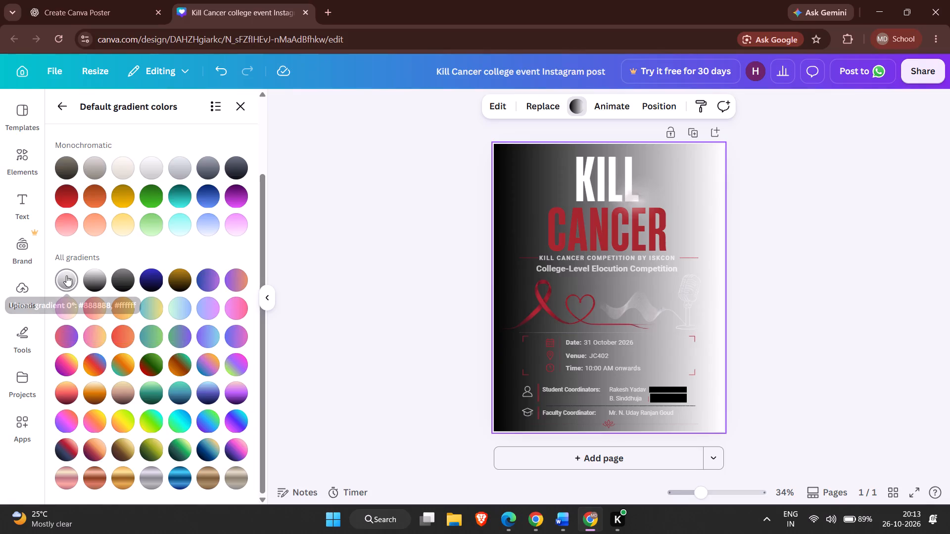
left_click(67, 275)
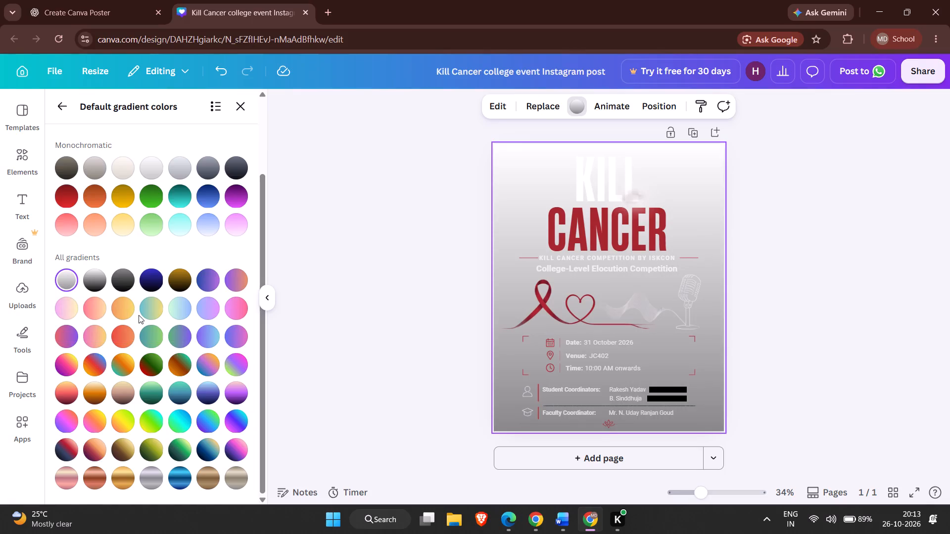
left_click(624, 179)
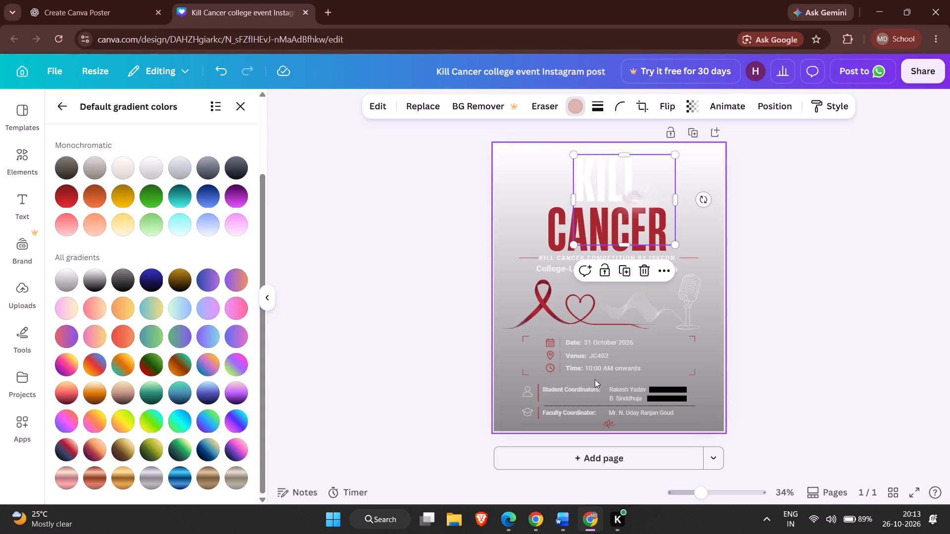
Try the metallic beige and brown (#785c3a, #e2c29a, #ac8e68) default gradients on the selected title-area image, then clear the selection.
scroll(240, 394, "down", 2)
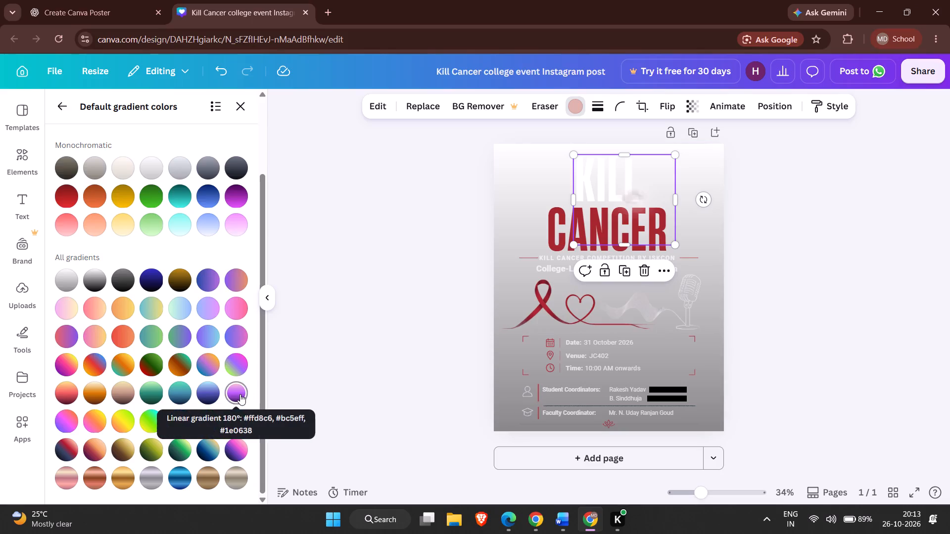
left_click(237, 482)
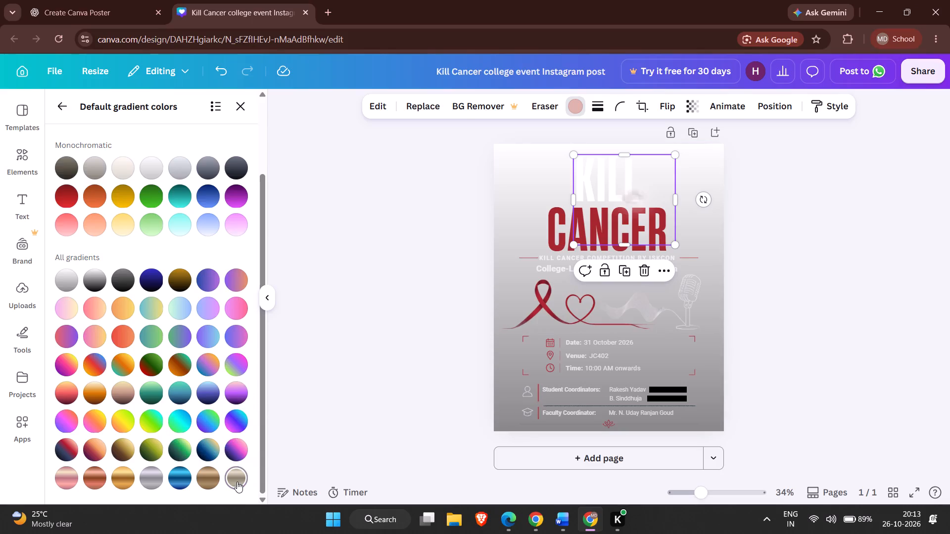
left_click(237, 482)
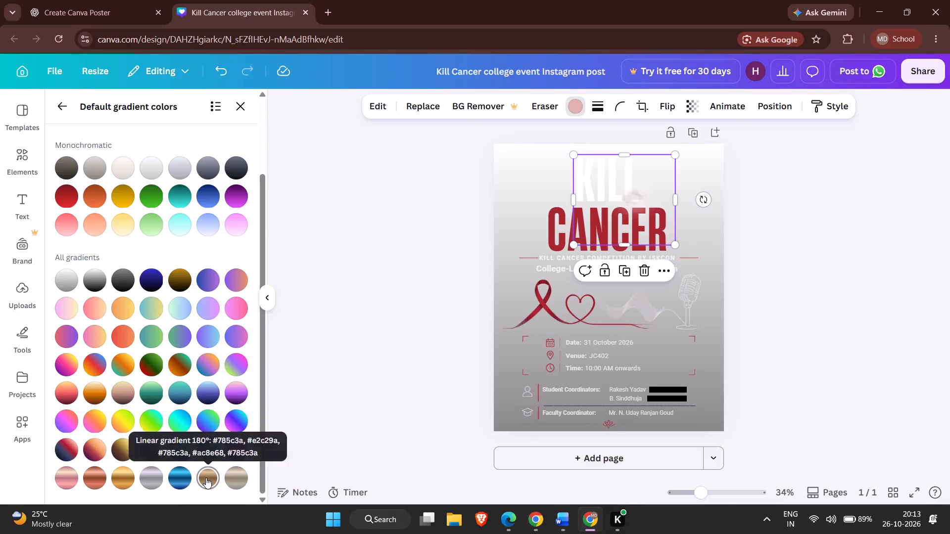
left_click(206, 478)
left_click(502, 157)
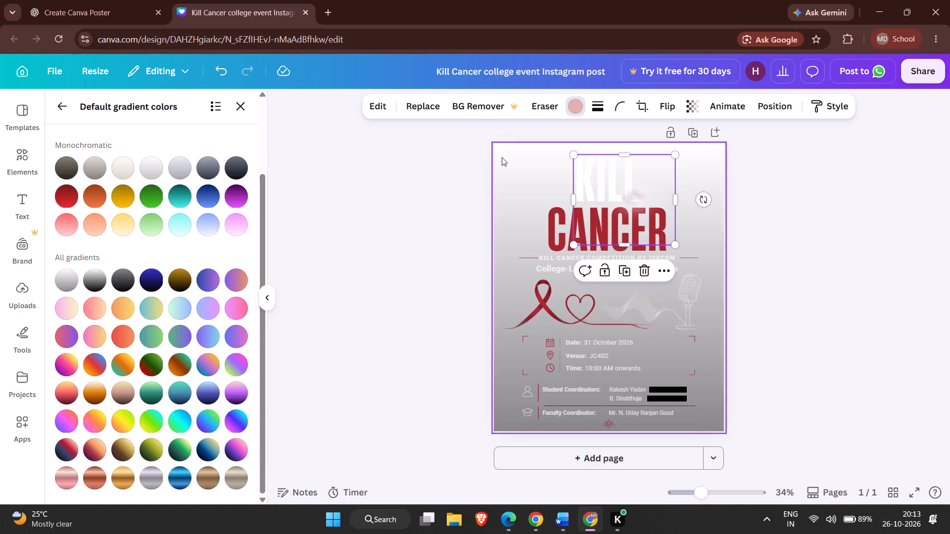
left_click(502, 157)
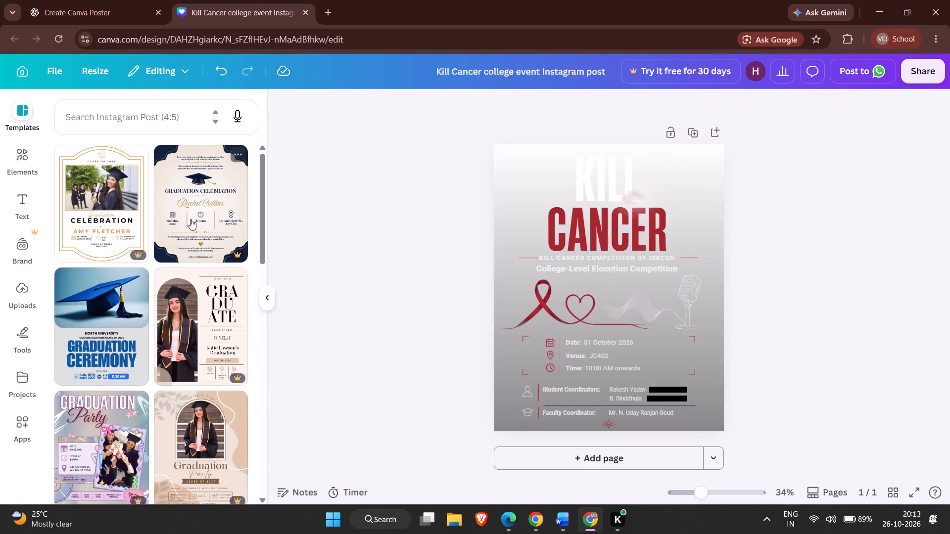
Browse the suggested Instagram Post (4:5) templates for design ideas suited to the college competition poster.
scroll(190, 219, "up", 4)
scroll(128, 300, "down", 5)
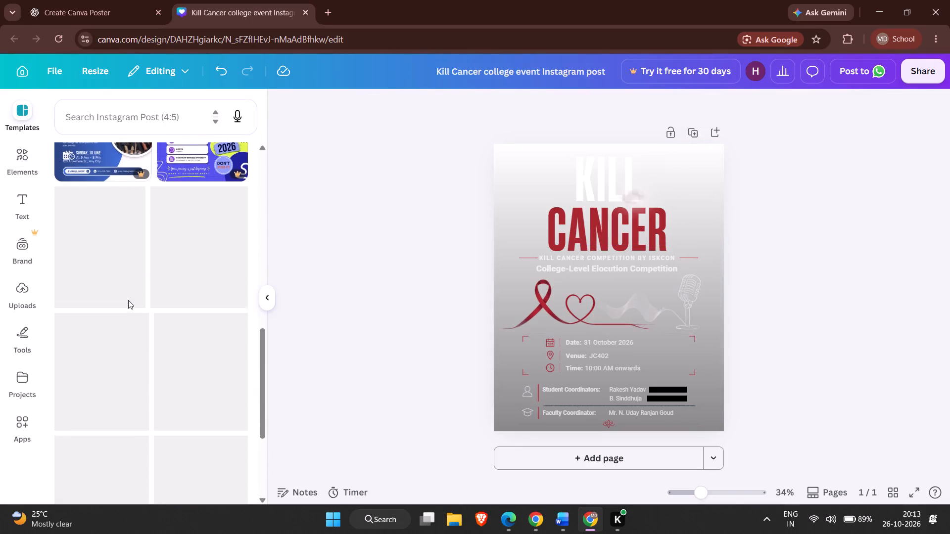
scroll(128, 300, "down", 3)
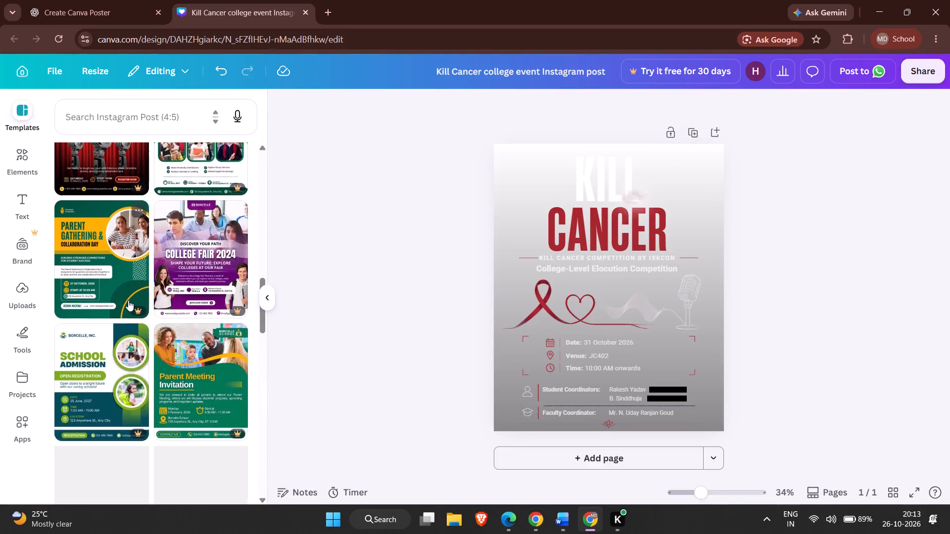
scroll(128, 300, "down", 3)
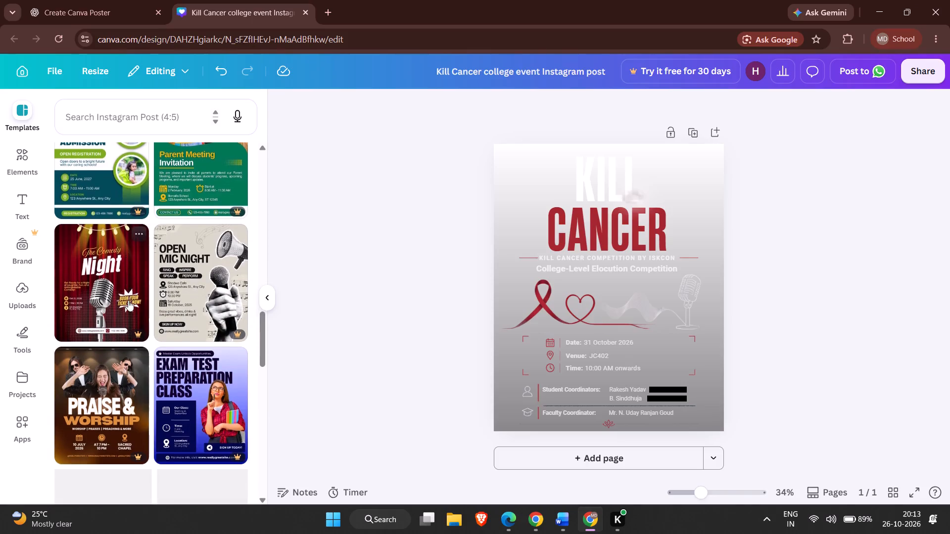
scroll(128, 300, "down", 1)
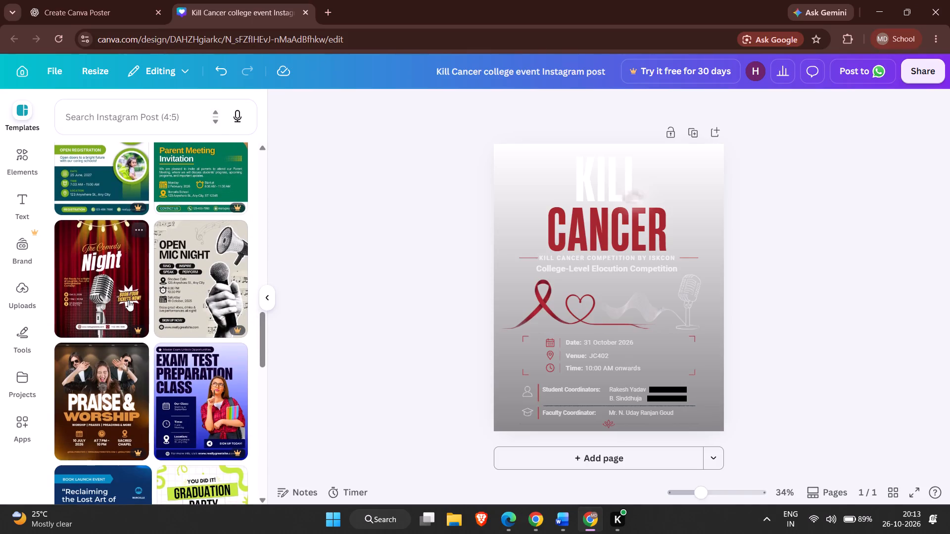
scroll(128, 300, "down", 3)
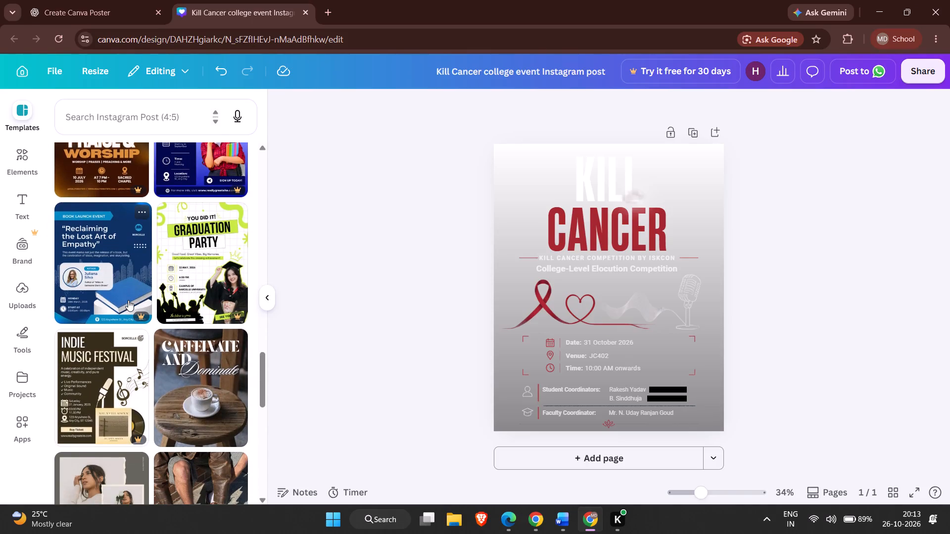
scroll(128, 300, "down", 5)
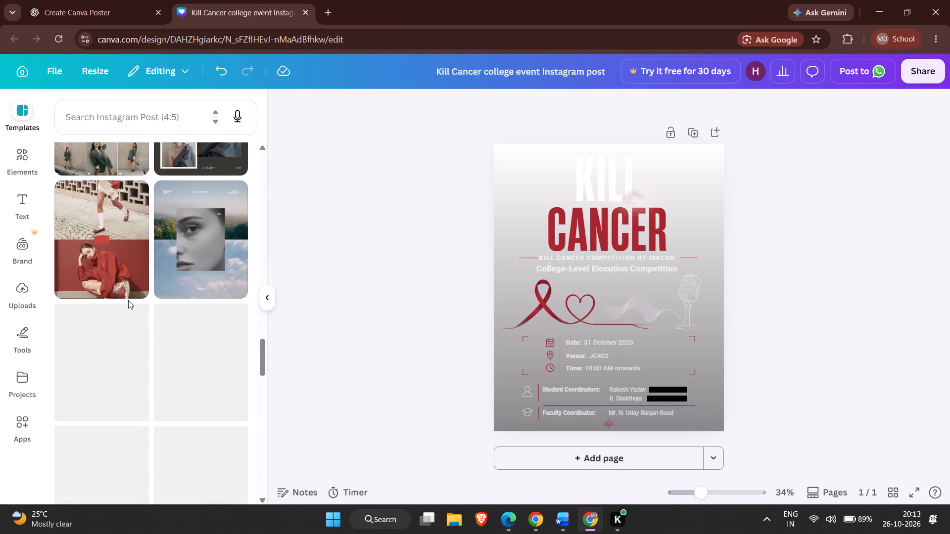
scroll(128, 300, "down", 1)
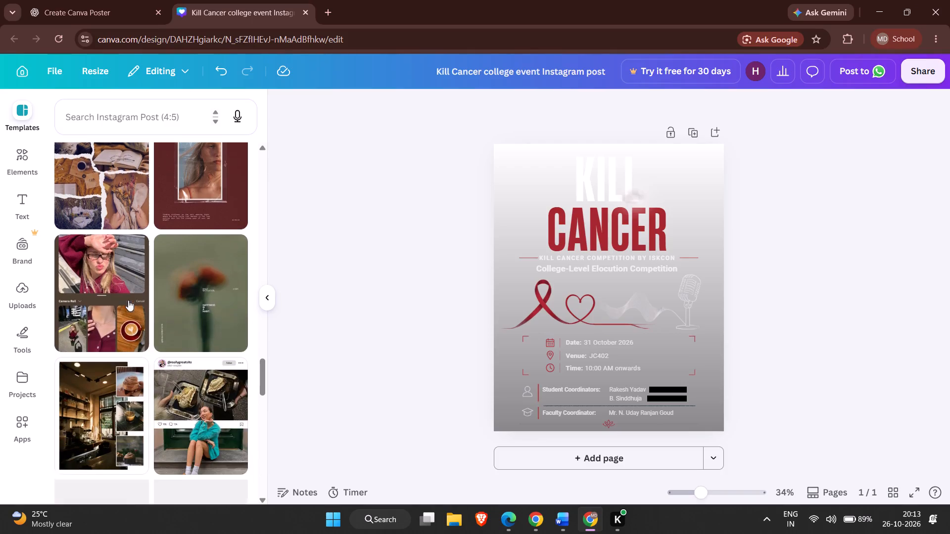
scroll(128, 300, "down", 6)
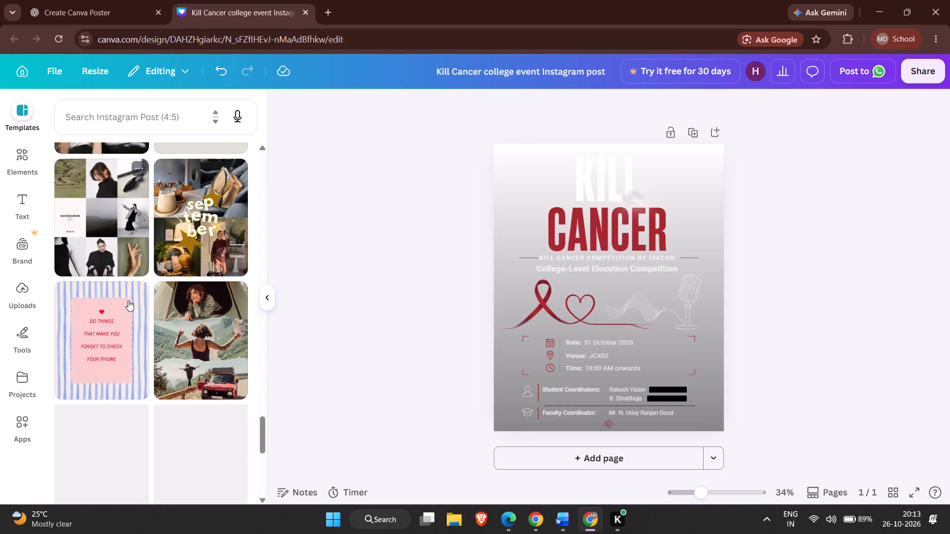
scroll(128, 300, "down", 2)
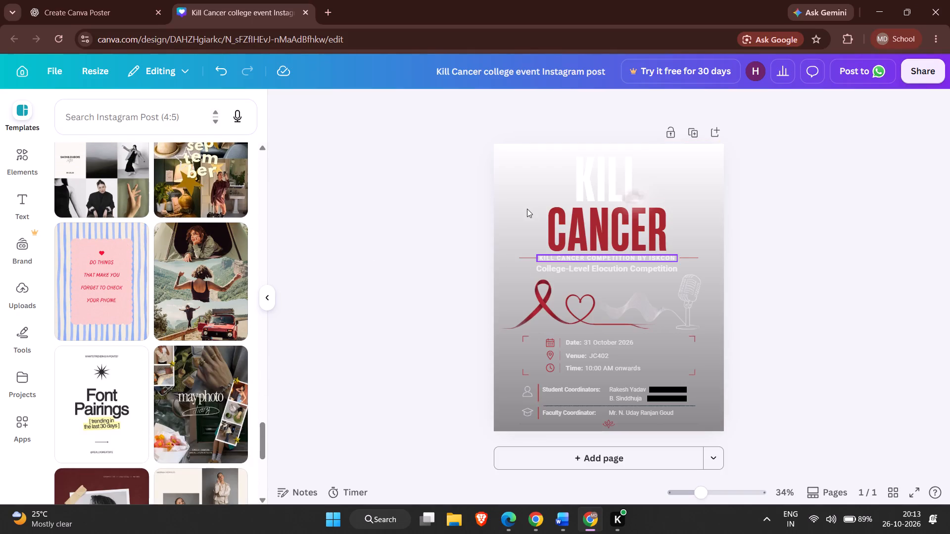
Set the poster background to the solid black default colour.
left_click(527, 209)
left_click(574, 103)
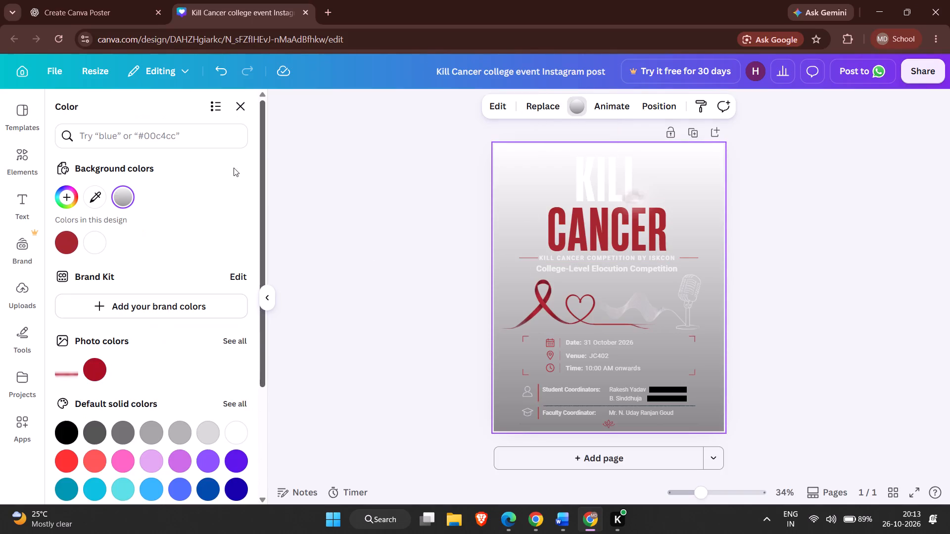
left_click(67, 429)
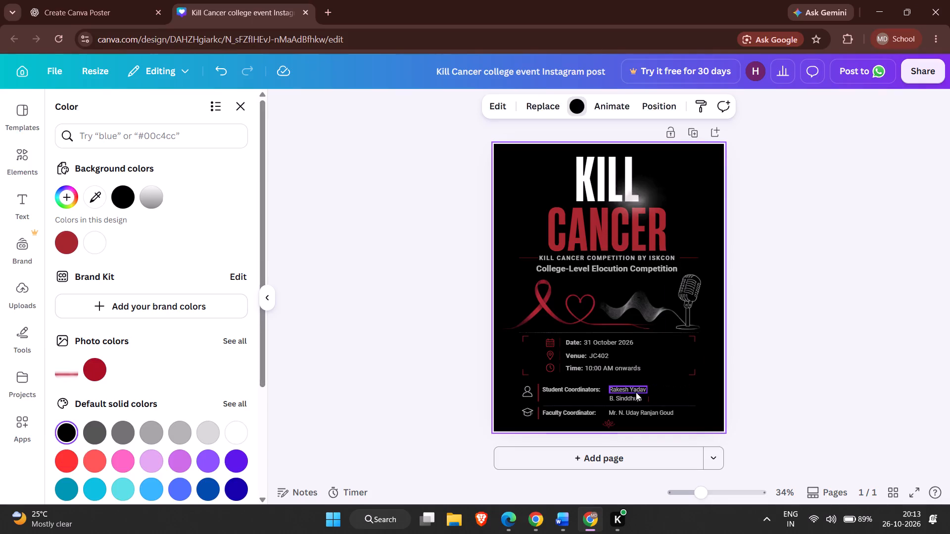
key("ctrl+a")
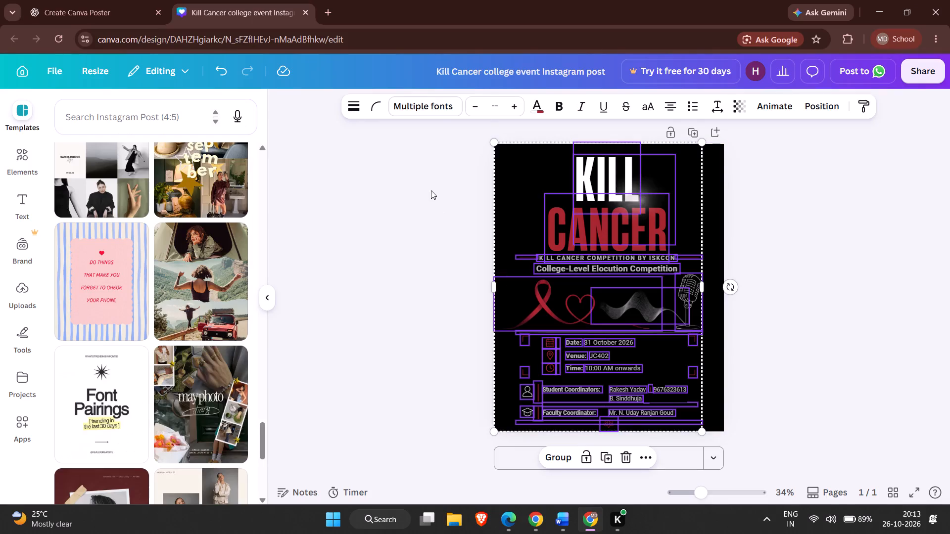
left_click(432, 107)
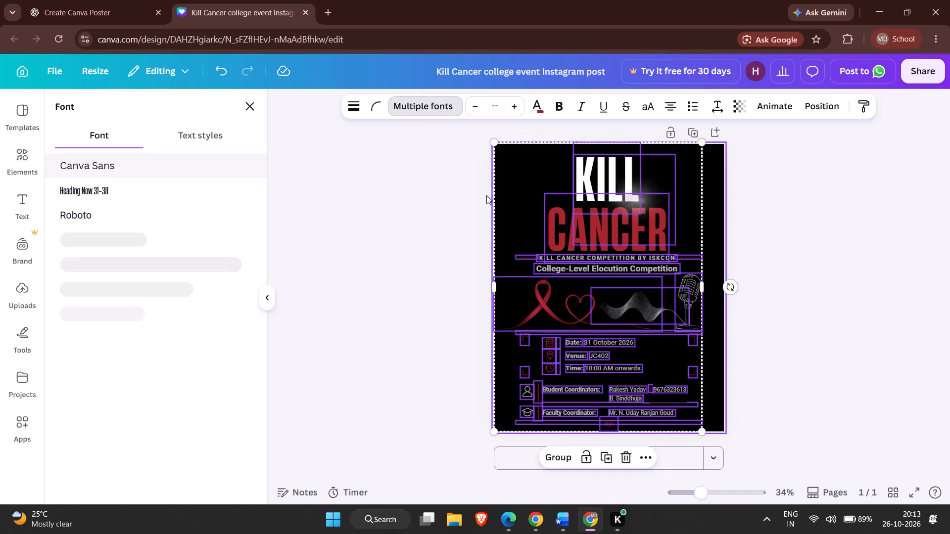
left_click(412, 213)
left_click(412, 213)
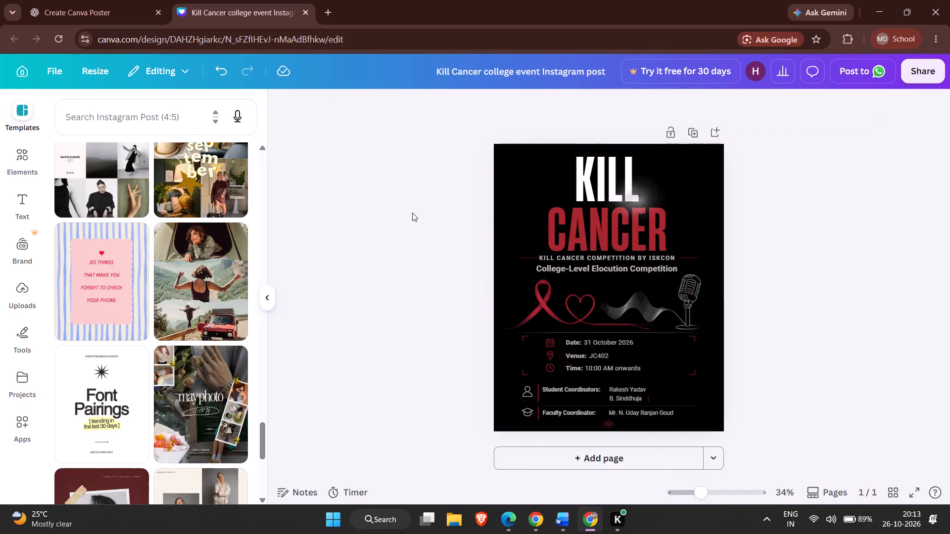
Change the font of all text below the KILL CANCER title, including both subtitles, event details and coordinator lines, to Lora.
left_click(598, 264)
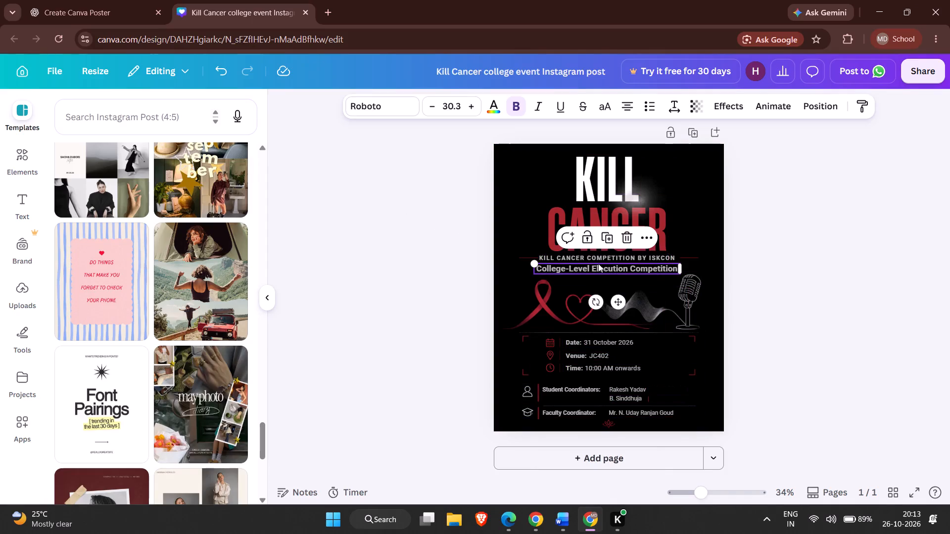
left_click(618, 255, "shift")
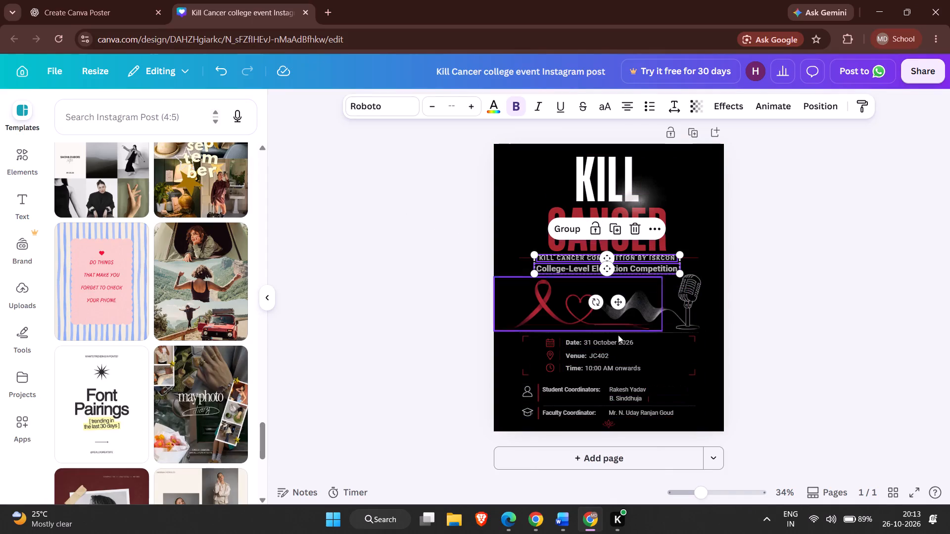
left_click(612, 340, "shift")
left_click(572, 344, "shift")
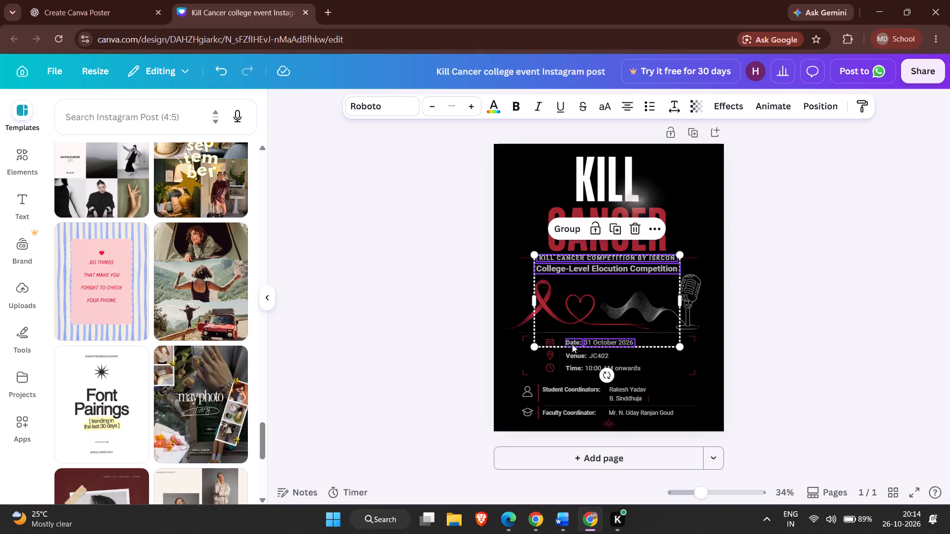
left_click(594, 356, "shift")
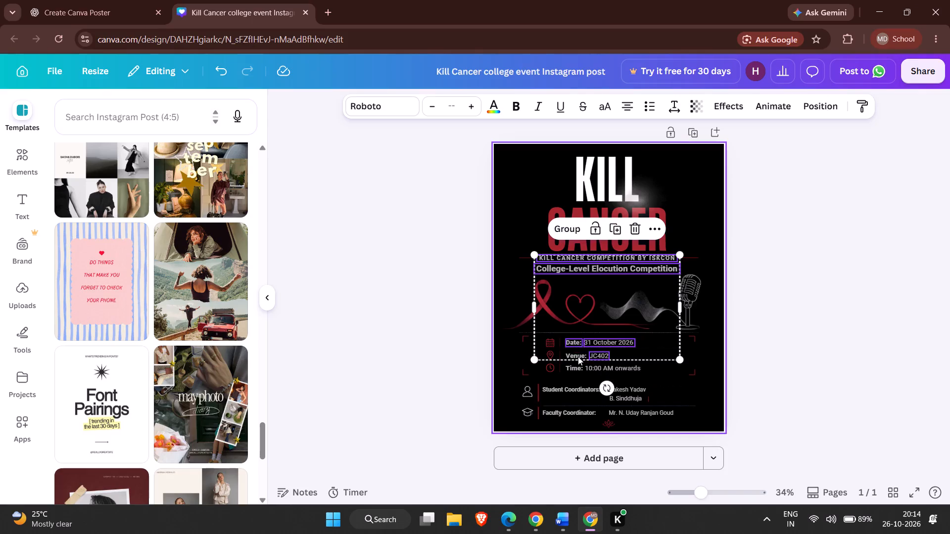
left_click(578, 356, "shift")
left_click(573, 368, "shift")
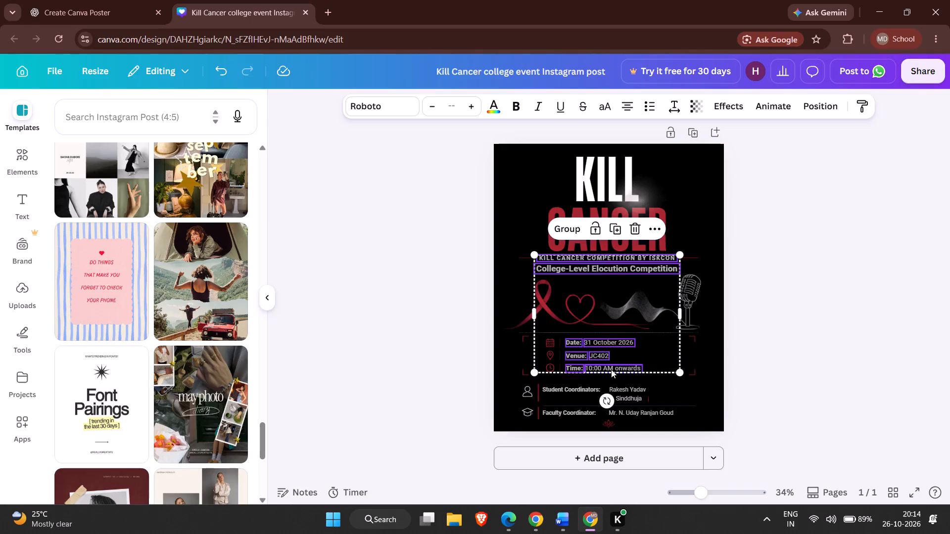
left_click(611, 368, "shift")
left_click(573, 390, "shift")
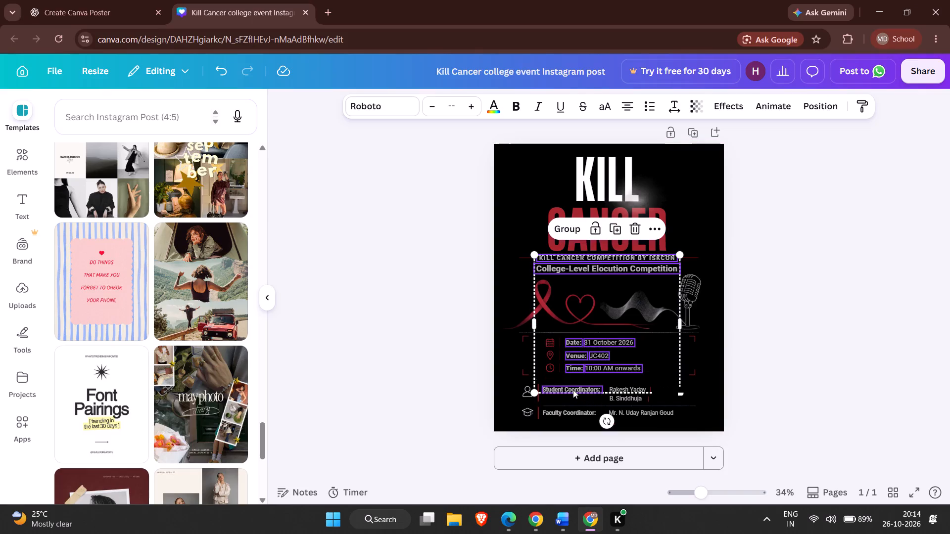
left_click(625, 389, "shift")
left_click(629, 399, "shift")
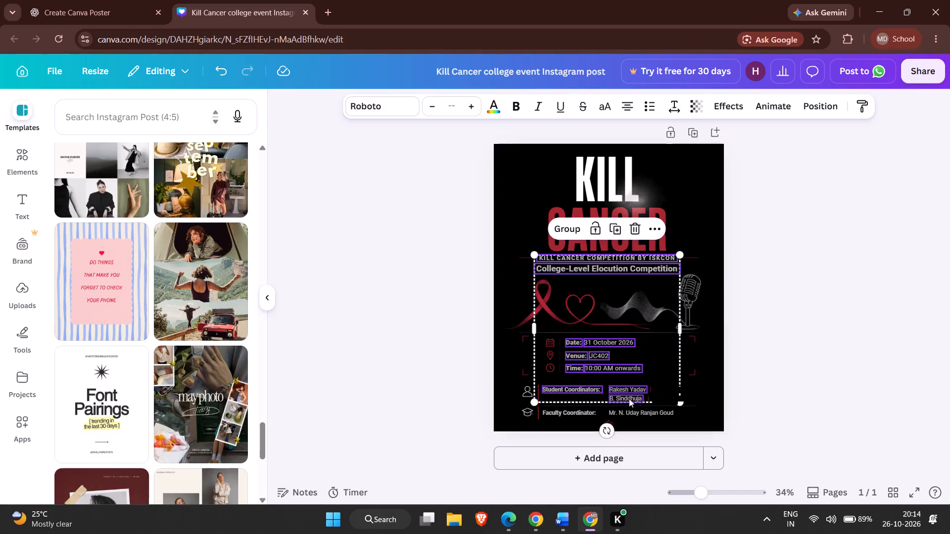
left_click(662, 388, "shift")
left_click(664, 398, "shift")
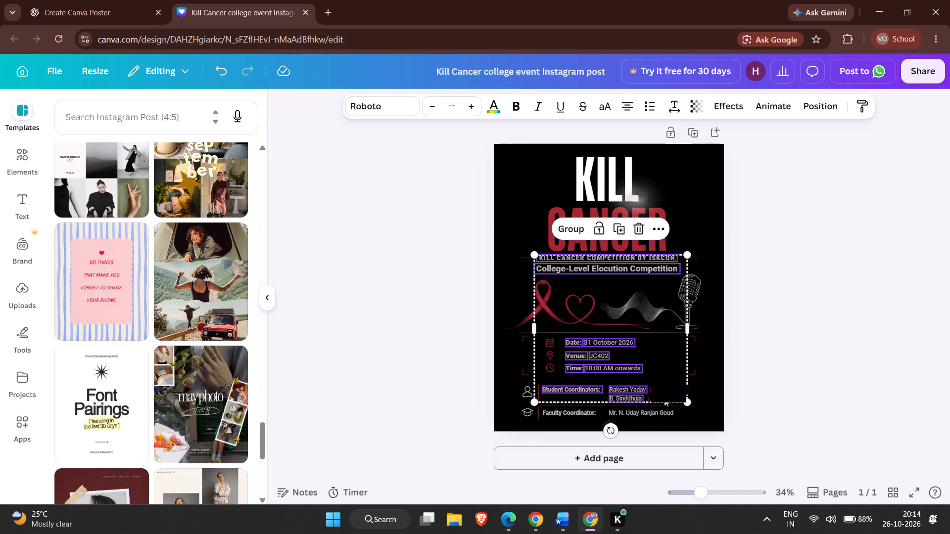
left_click(651, 412, "shift")
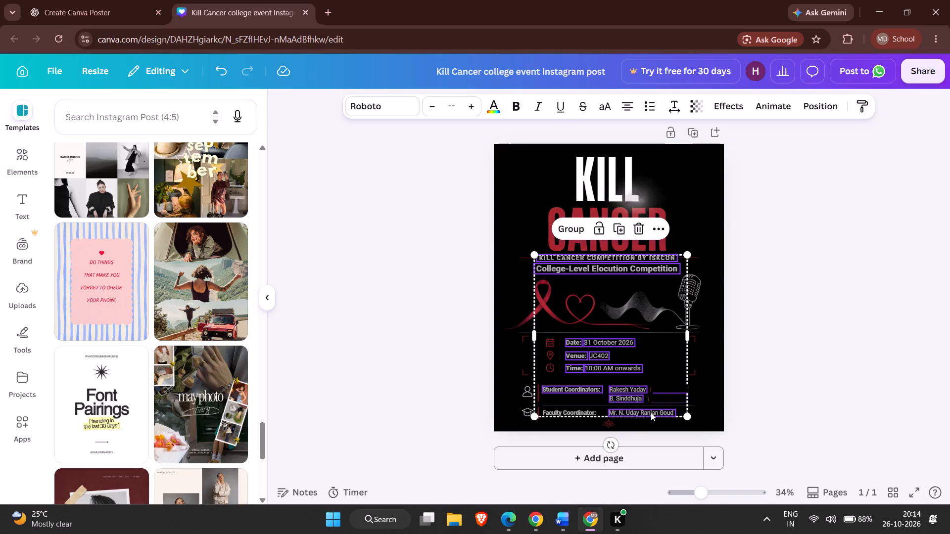
left_click(571, 412, "shift")
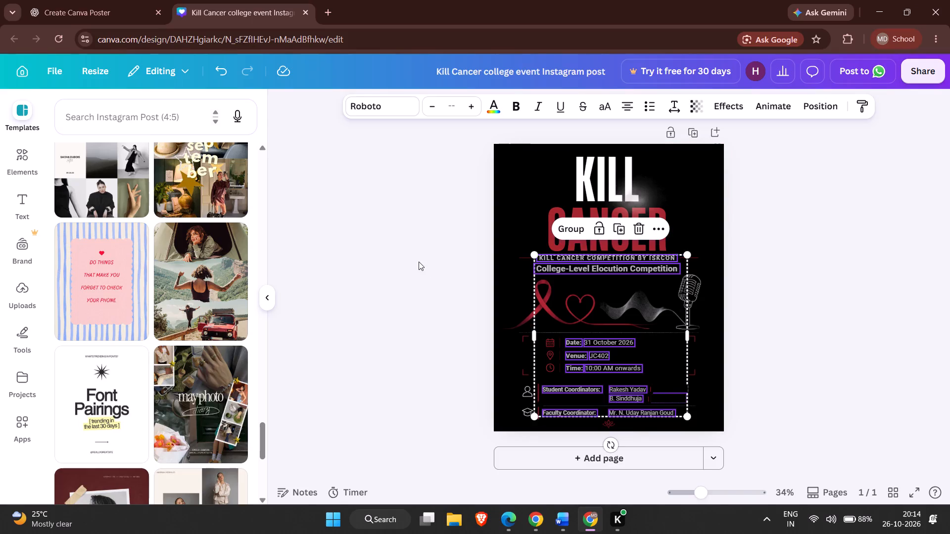
left_click(372, 98)
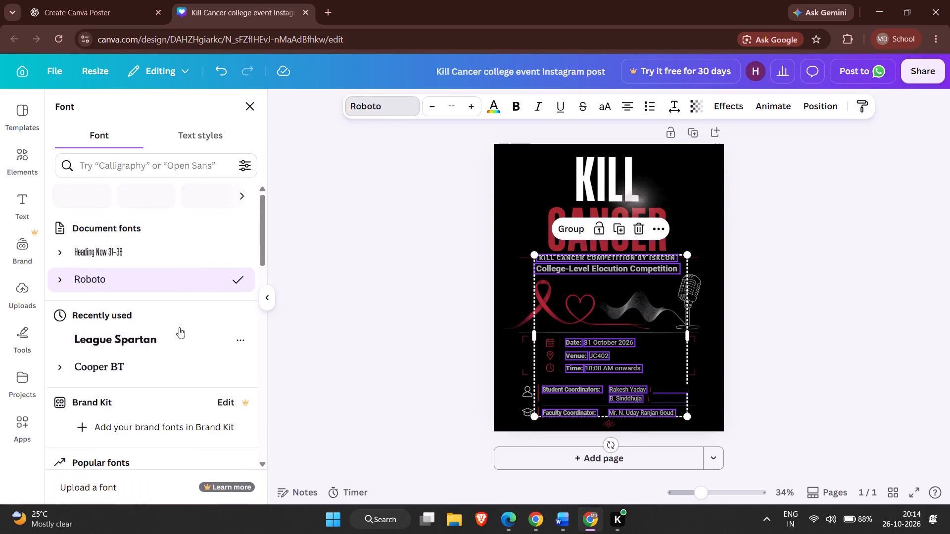
scroll(179, 327, "down", 1)
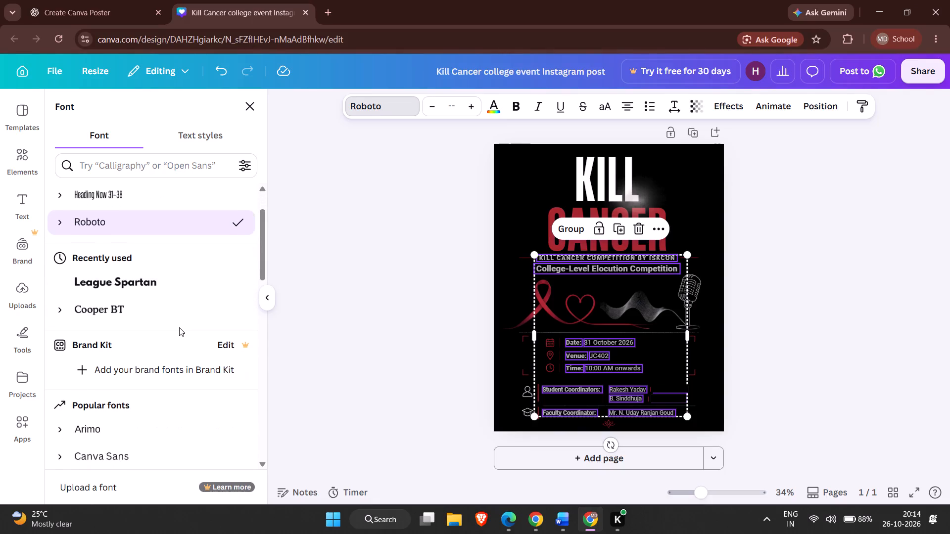
scroll(153, 369, "down", 1)
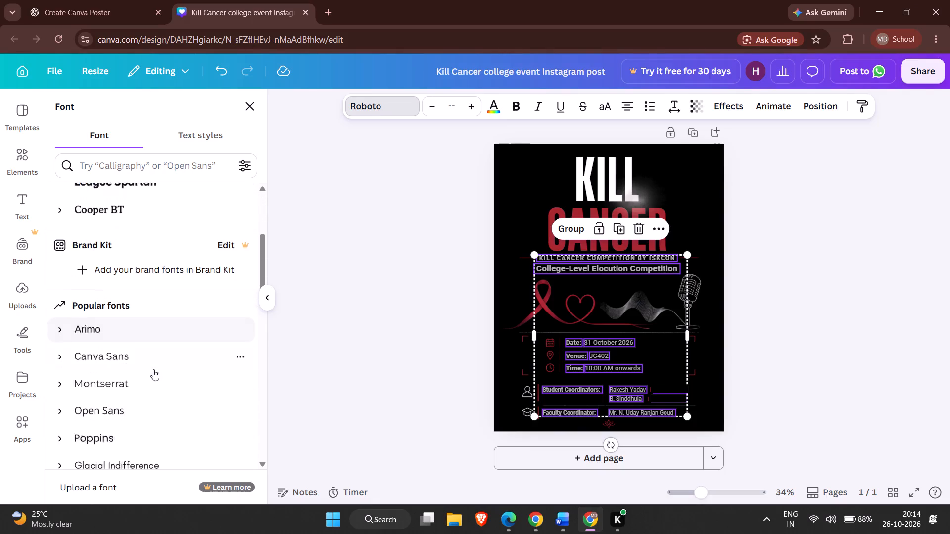
scroll(153, 369, "down", 1)
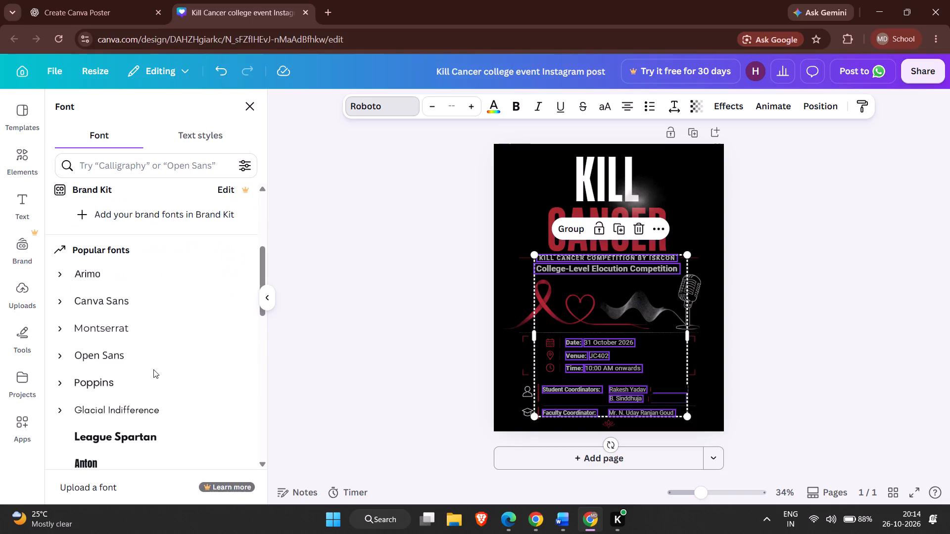
scroll(153, 369, "down", 1)
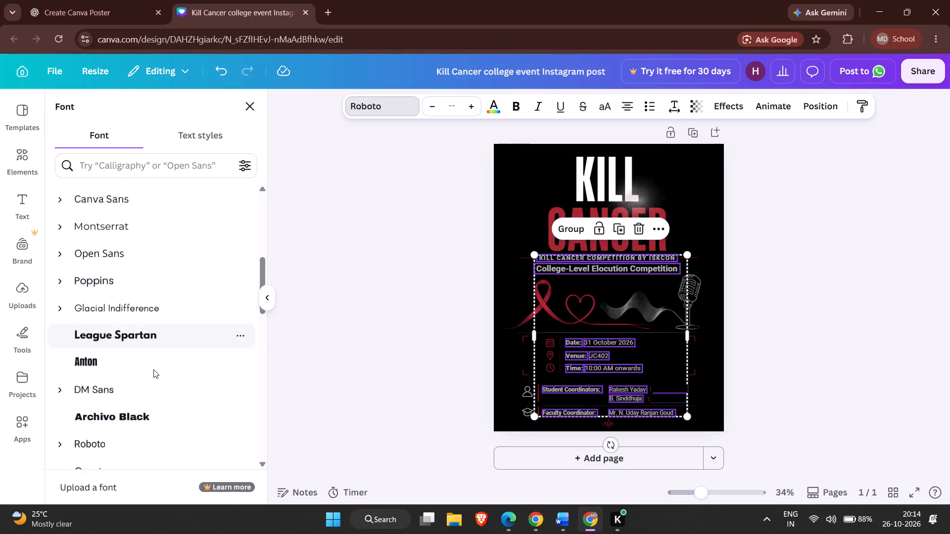
scroll(153, 369, "down", 1)
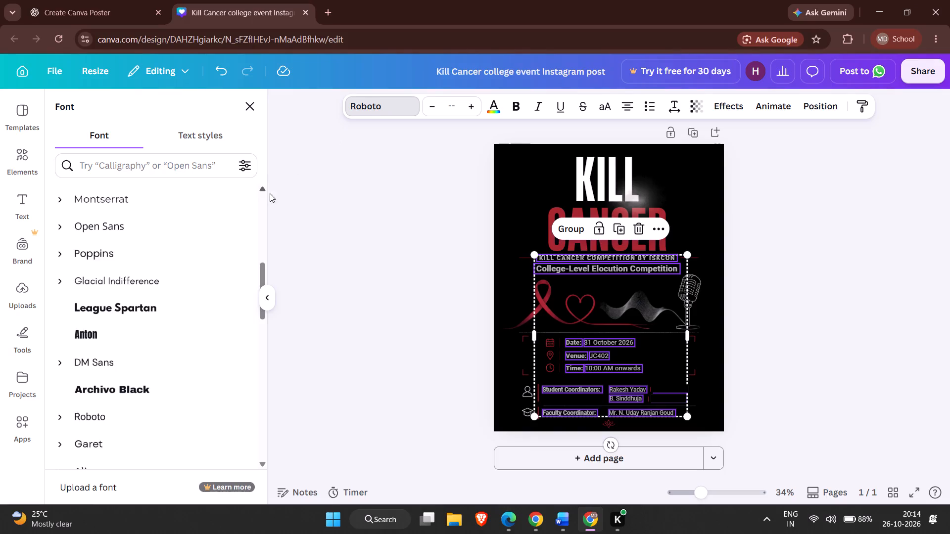
scroll(97, 434, "down", 2)
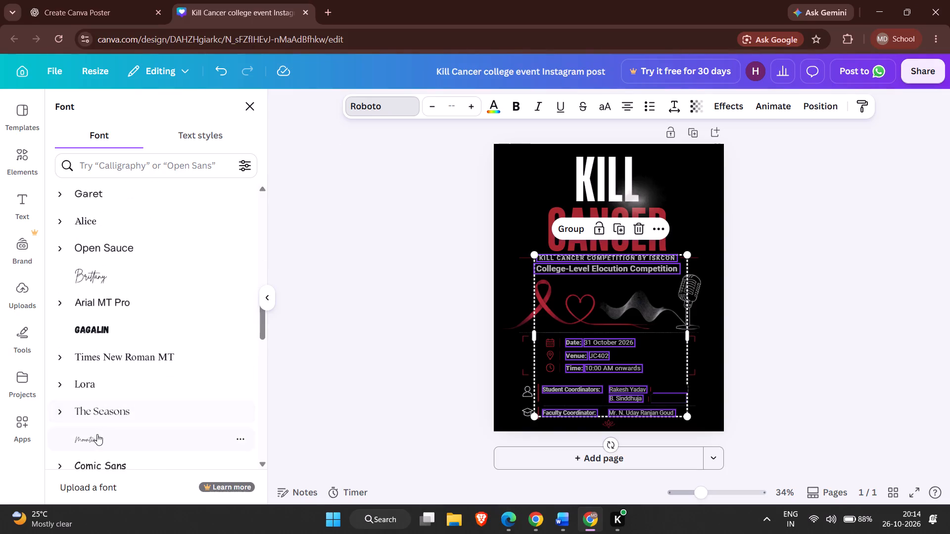
scroll(97, 434, "down", 1)
left_click(148, 381)
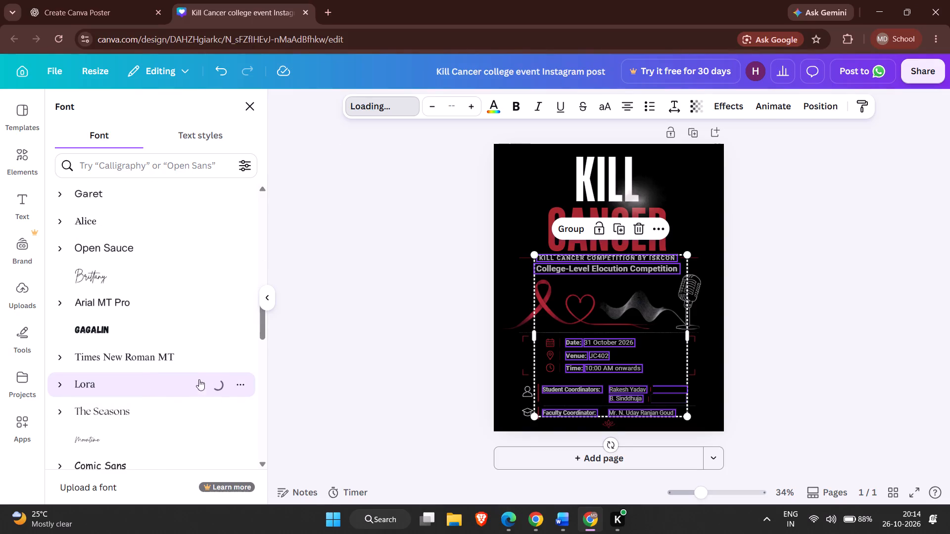
left_click(740, 369)
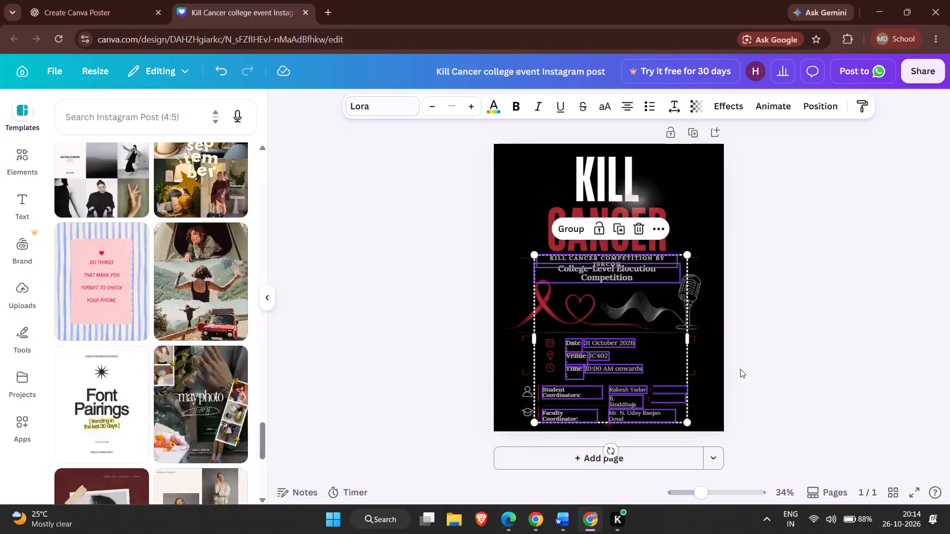
left_click(740, 369)
Nudge the "31 October 2026" text slightly to the right, away from its Date label.
left_click(574, 345)
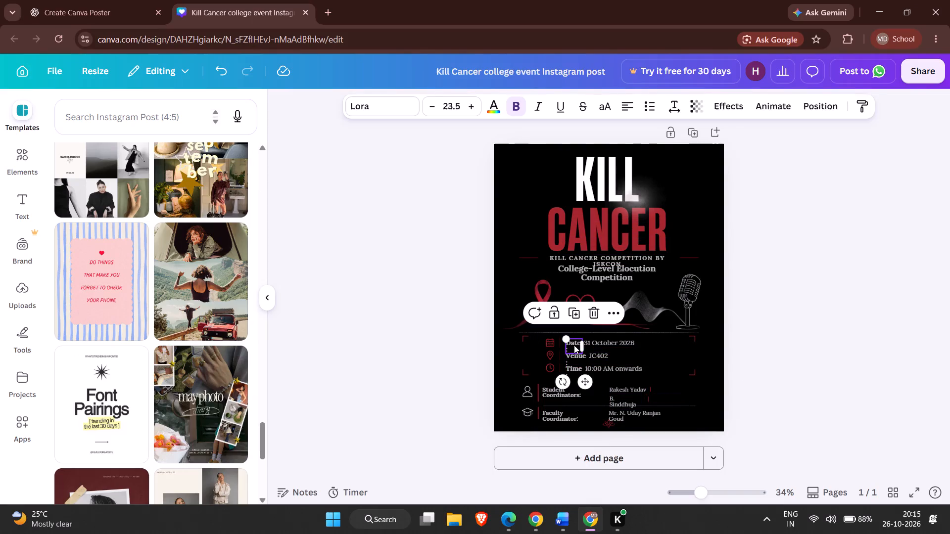
left_click(599, 344)
key("Right")
key("Right")
key("Right")
key("Right")
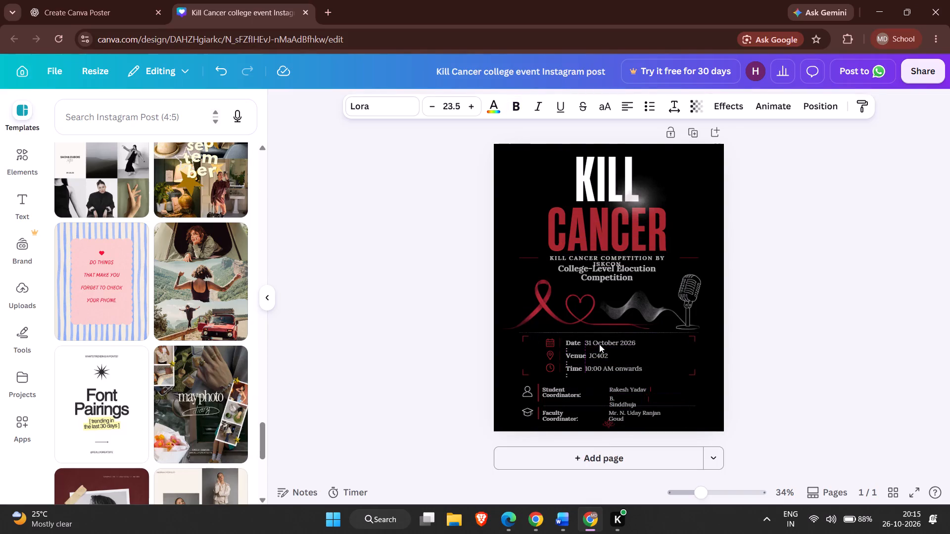
key("Right")
key("Right")
key("Right")
key("Right")
key("Right")
key("Right")
key("Right")
key("Right")
key("Right")
key("Right")
key("Right")
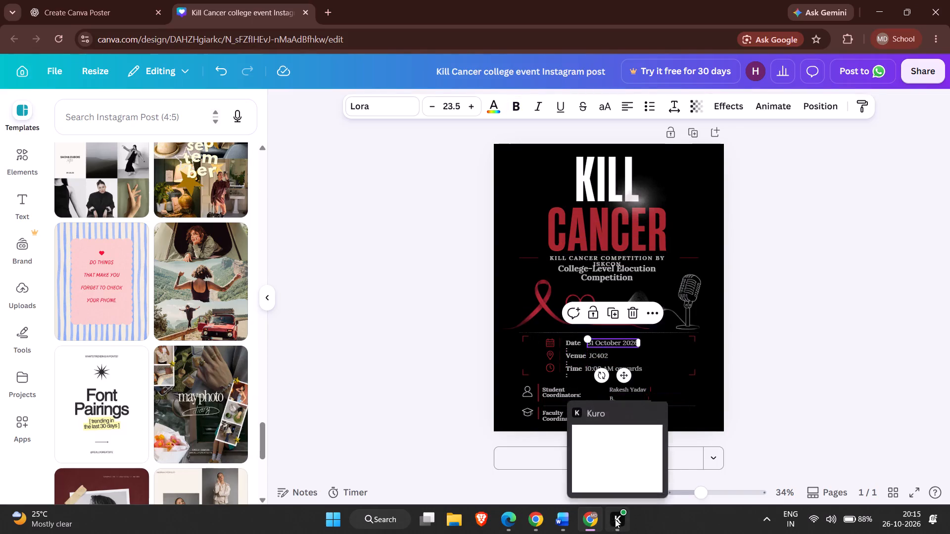
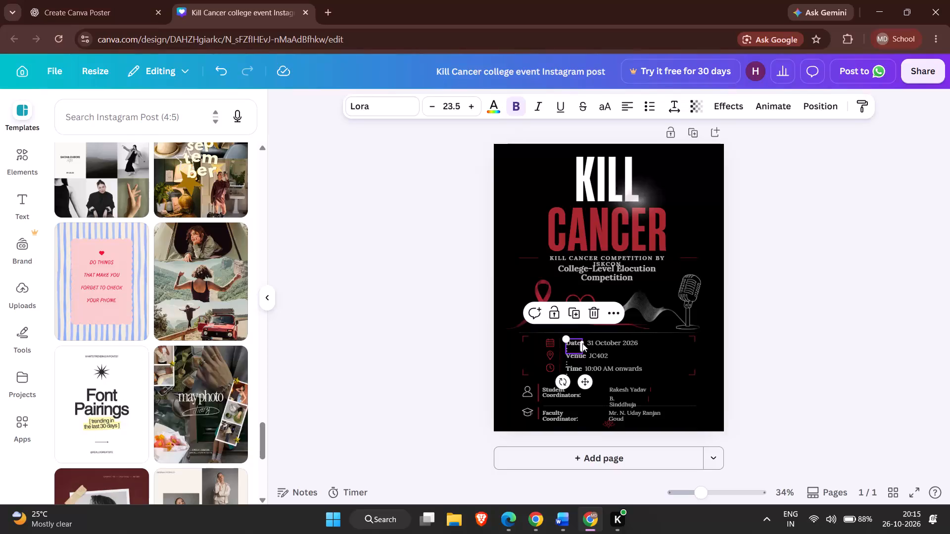
Widen the Date label's text box so the word and its colon fit on one line.
left_click(582, 344)
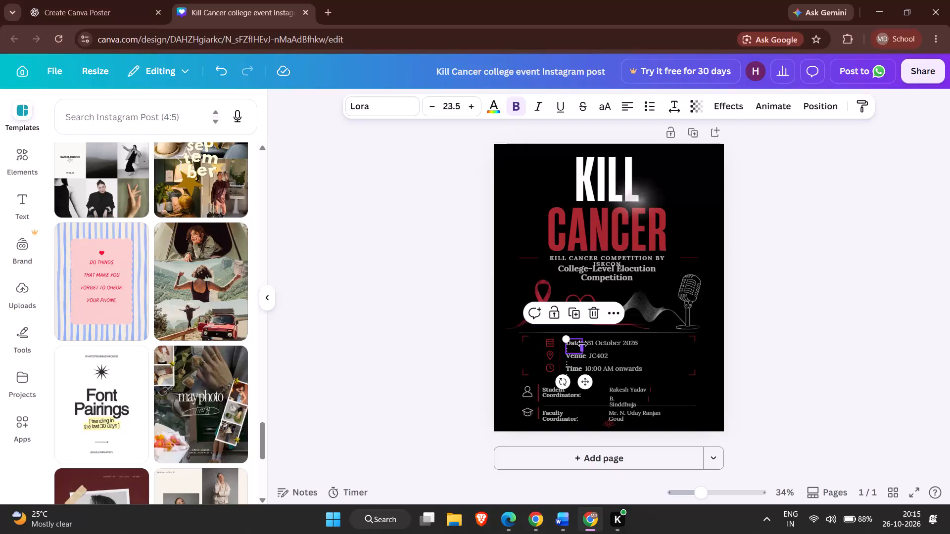
left_click(582, 344)
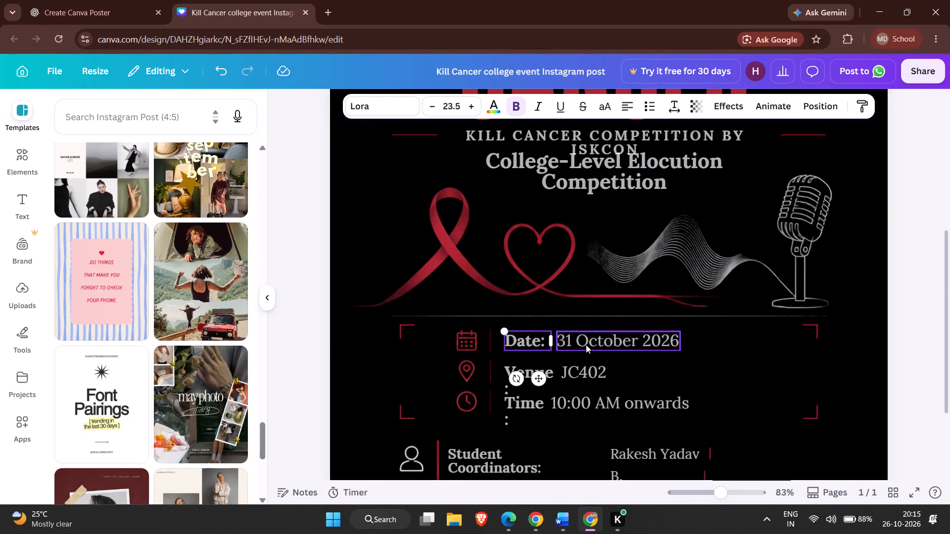
Nudge the "JC402" text slightly right and widen the Venue label so its colon fits on the same line.
left_click(600, 370)
key("Right")
key("Right")
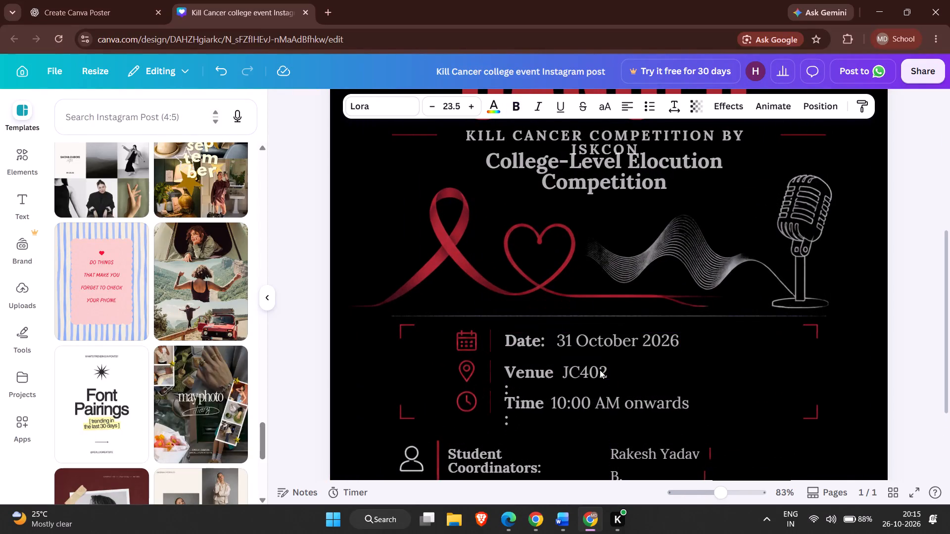
key("Right")
key("Right")
left_click(540, 378)
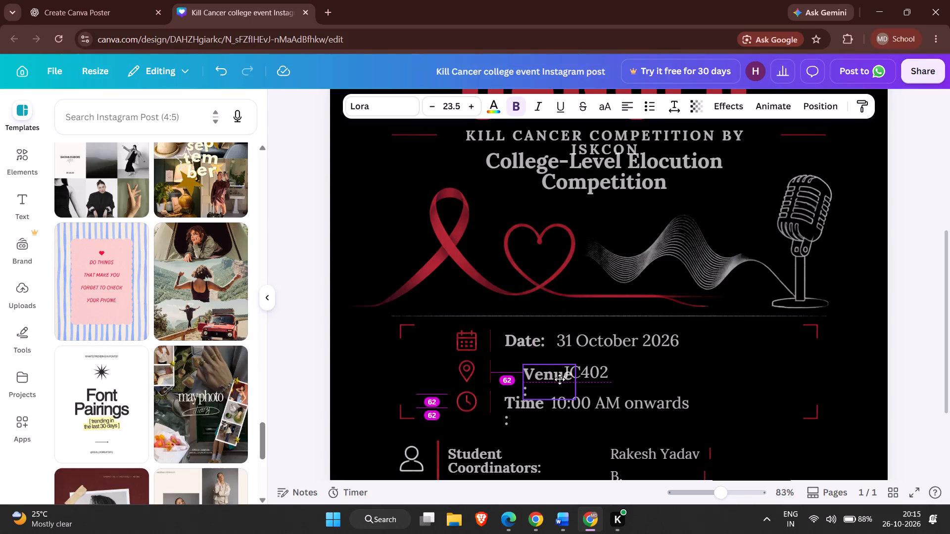
key("ctrl+z")
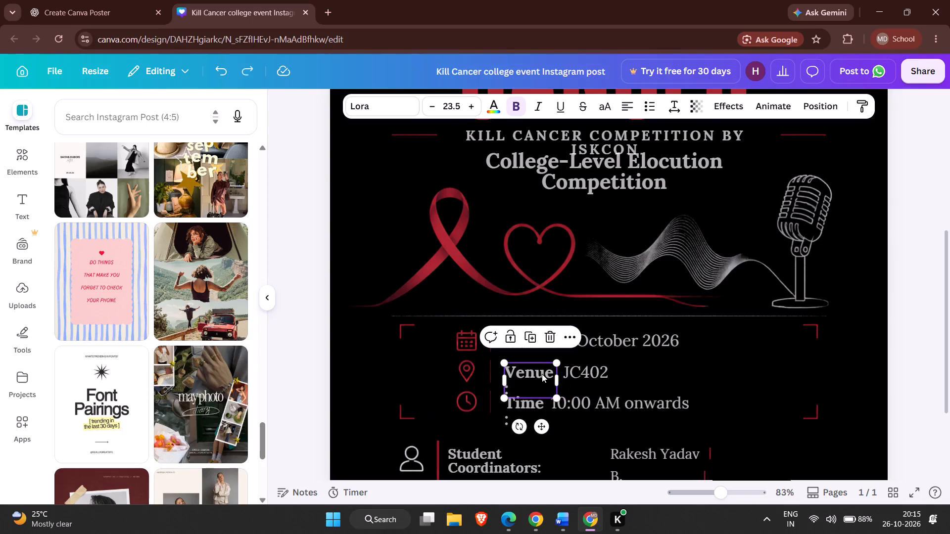
left_click_drag(559, 381, 566, 382)
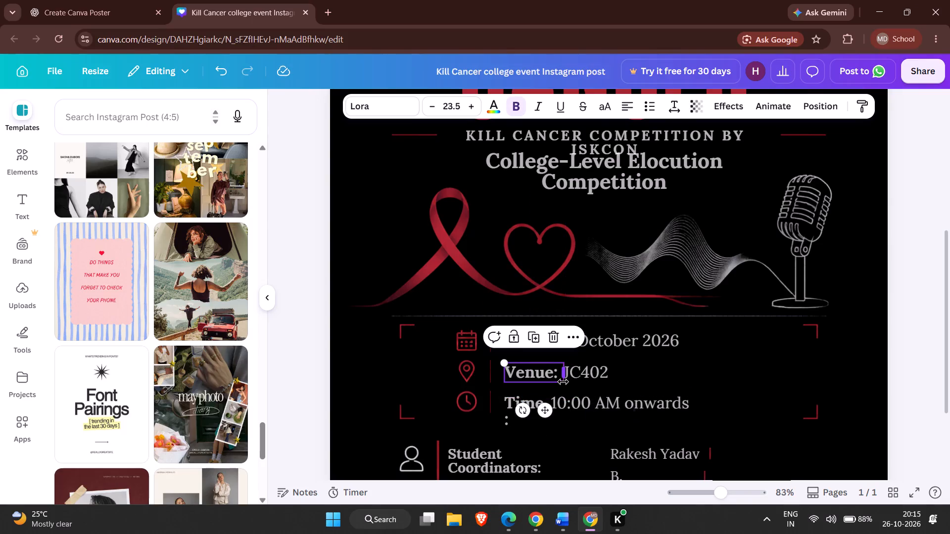
Nudge the "10:00 AM onwards" text right and widen the Time label so its colon fits on the same line.
left_click(581, 399)
key("Right")
key("Right")
key("Right")
key("Right")
key("Right")
key("Right")
key("Right")
key("Right")
key("Right")
key("Right")
key("Right")
key("Right")
key("Right")
key("Right")
key("Right")
key("Right")
key("Right")
key("Right")
key("Right")
key("Right")
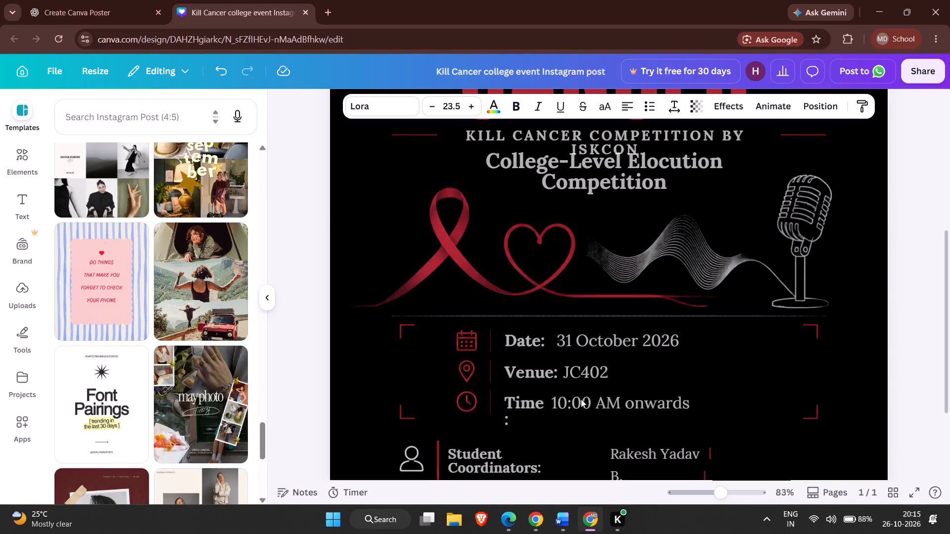
left_click(531, 413)
left_click_drag(549, 409, 554, 409)
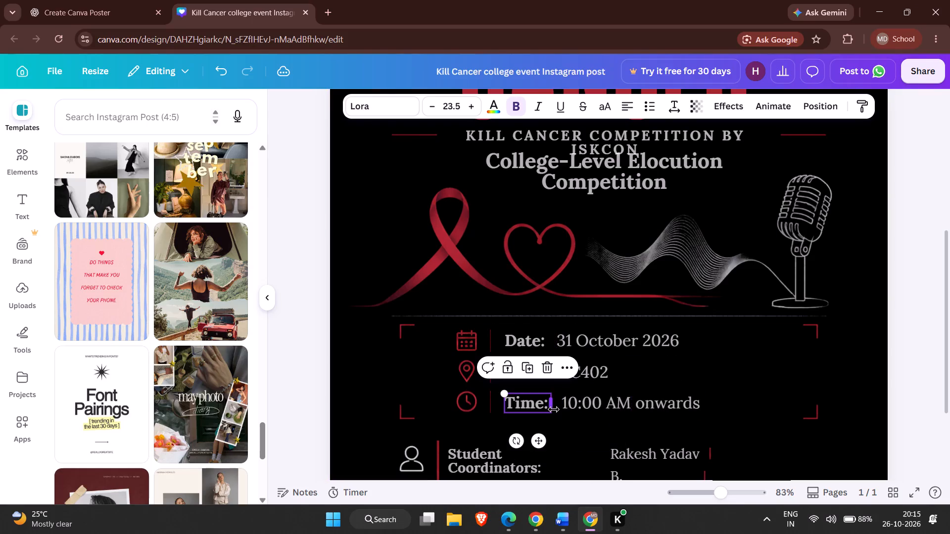
left_click(901, 357)
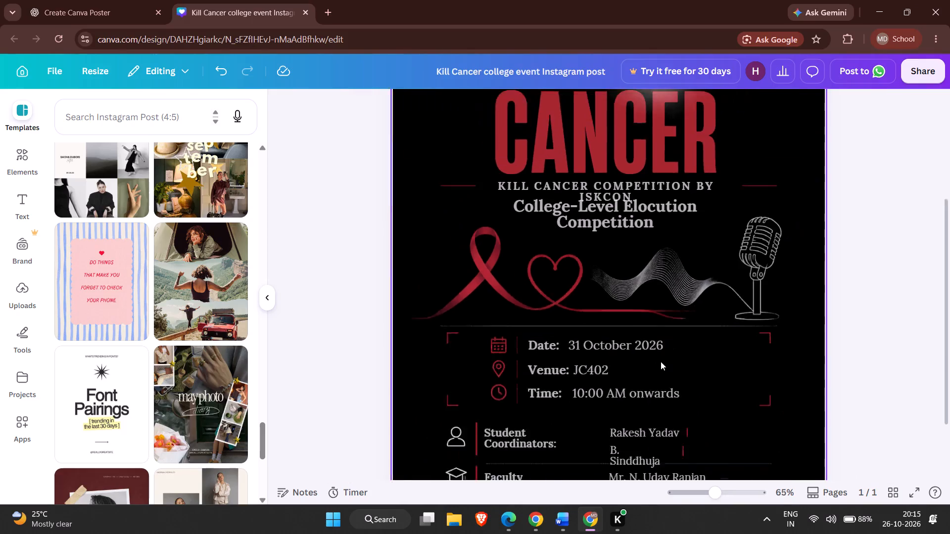
Shift the white glow image behind the KILL CANCER title slightly to the right.
scroll(661, 361, "down", 1)
scroll(661, 361, "up", 2)
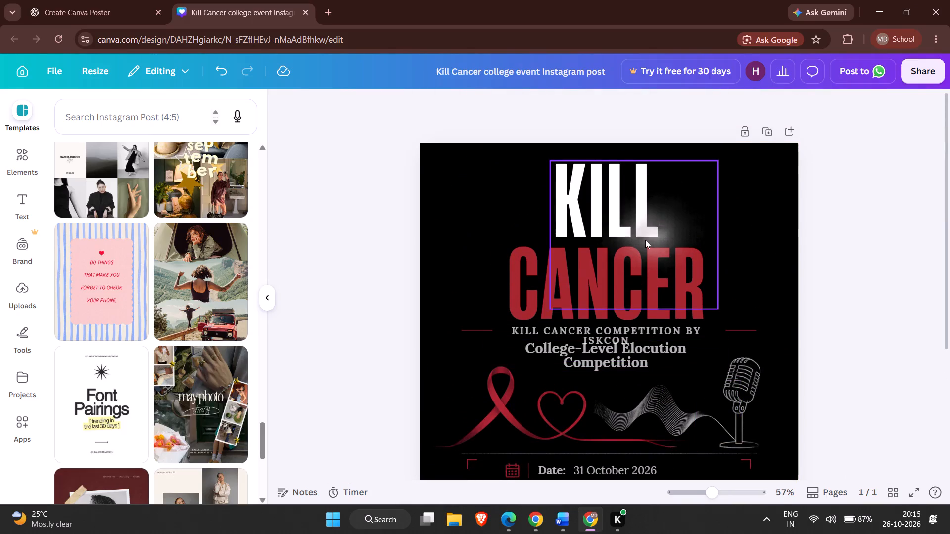
left_click_drag(646, 239, 655, 240)
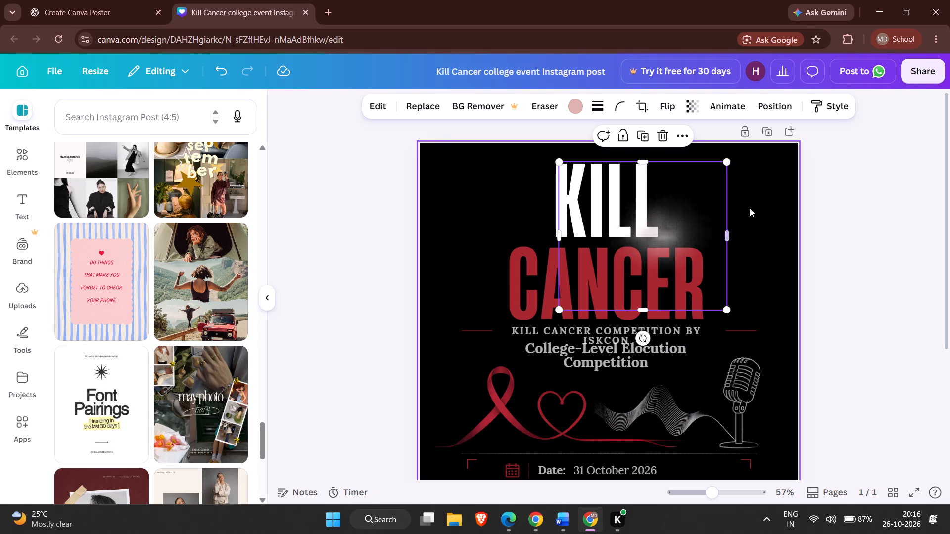
left_click(767, 202)
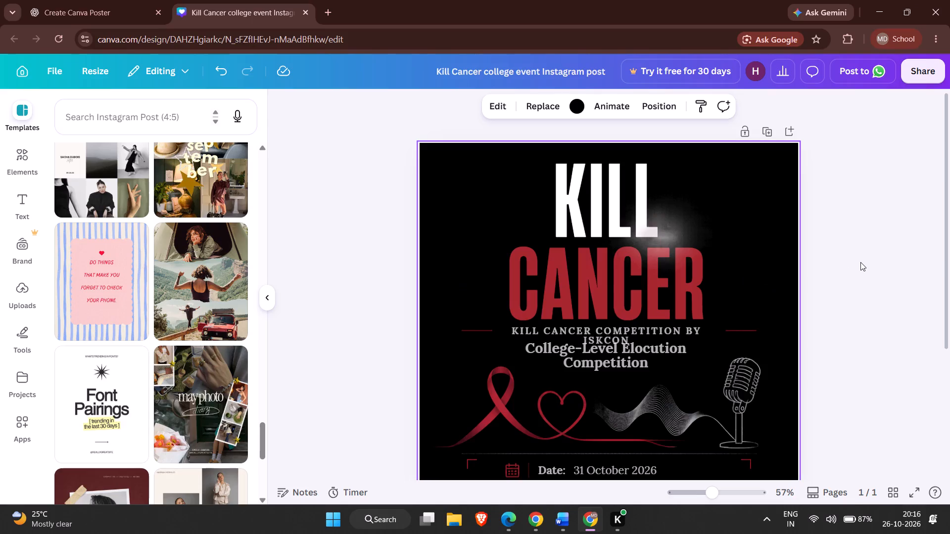
Change the poster background to the horizontal light-green-to-blue gradient from the full set of default gradients.
scroll(860, 262, "down", 2)
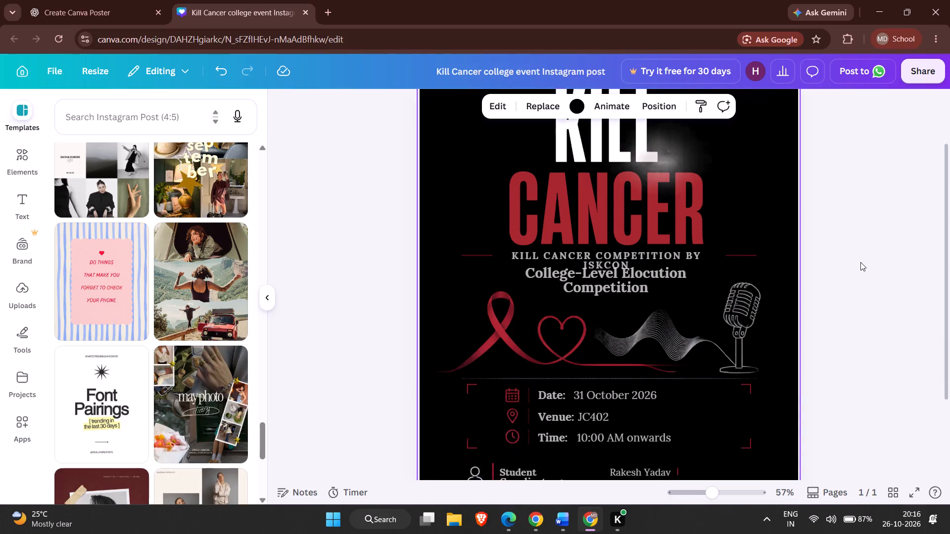
scroll(860, 262, "down", 1)
scroll(860, 262, "up", 4)
scroll(860, 262, "down", 2)
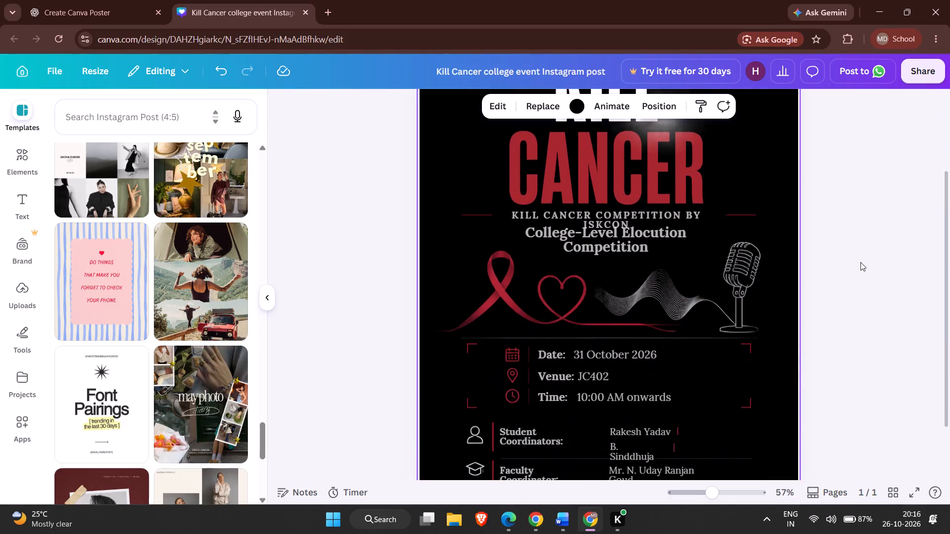
scroll(860, 262, "down", 2)
scroll(860, 262, "up", 3)
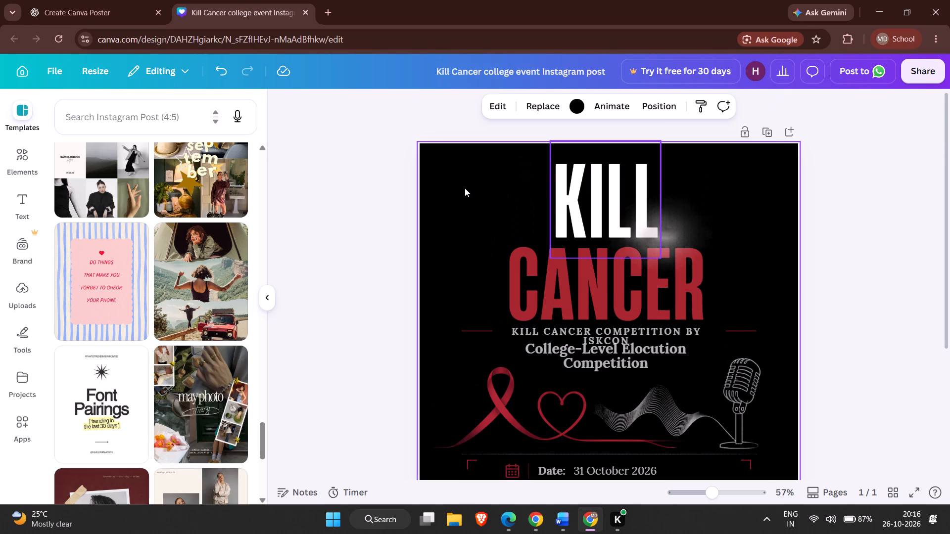
left_click(464, 187)
left_click(459, 198)
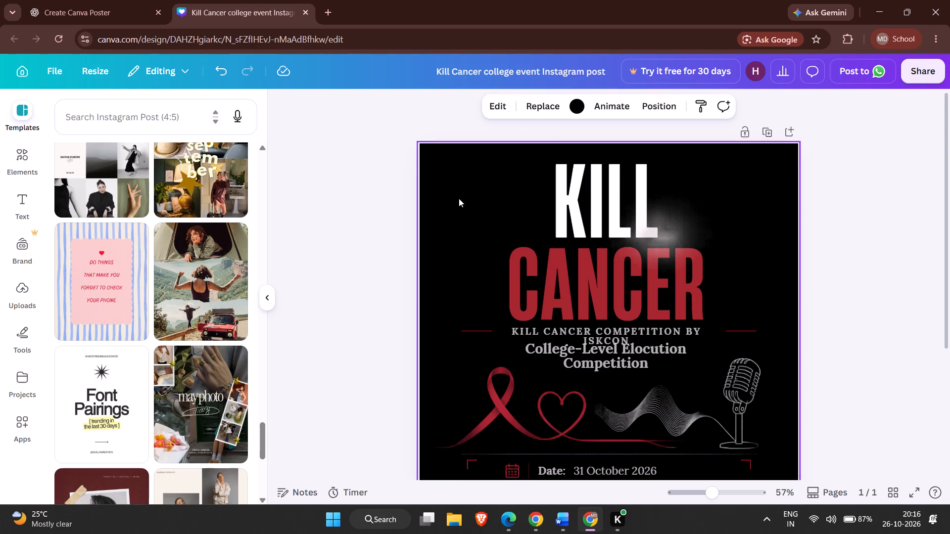
left_click(576, 109)
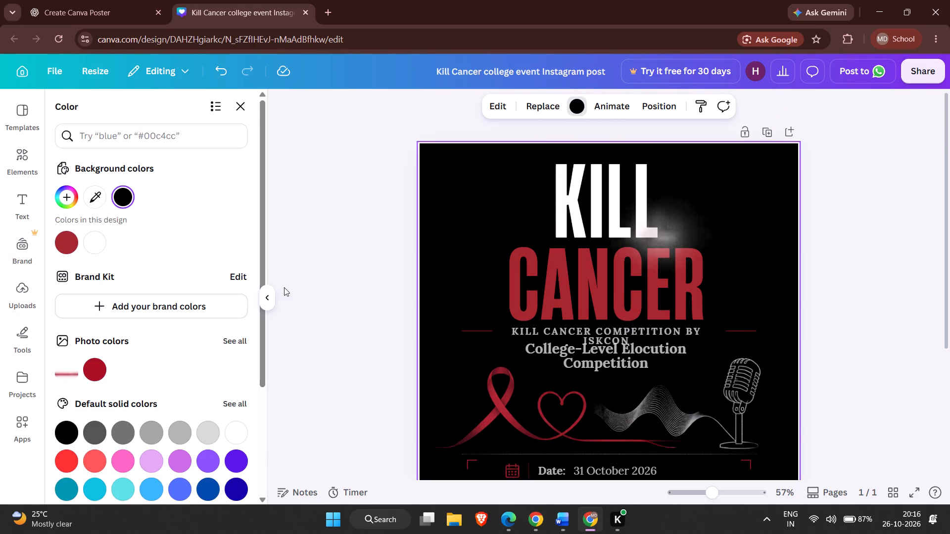
scroll(219, 368, "down", 1)
scroll(184, 429, "down", 2)
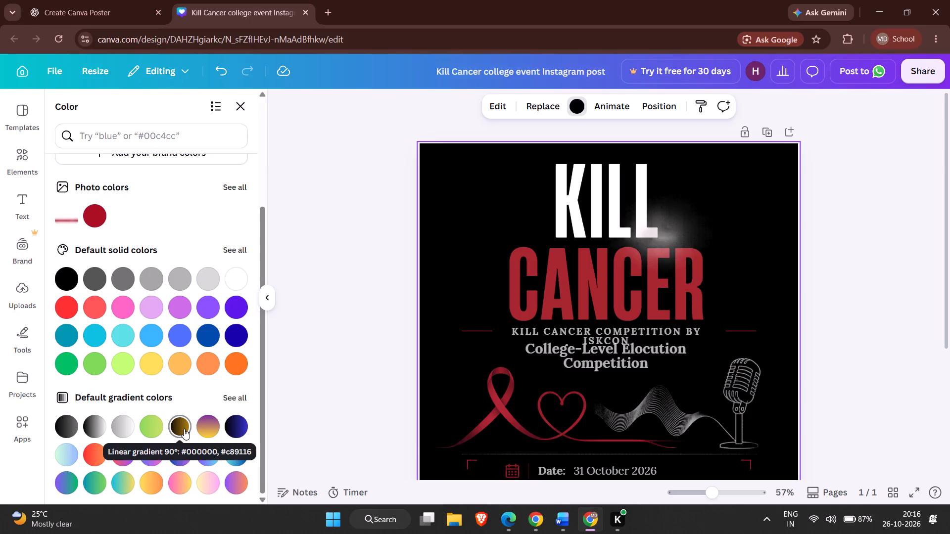
scroll(184, 429, "down", 1)
left_click(242, 395)
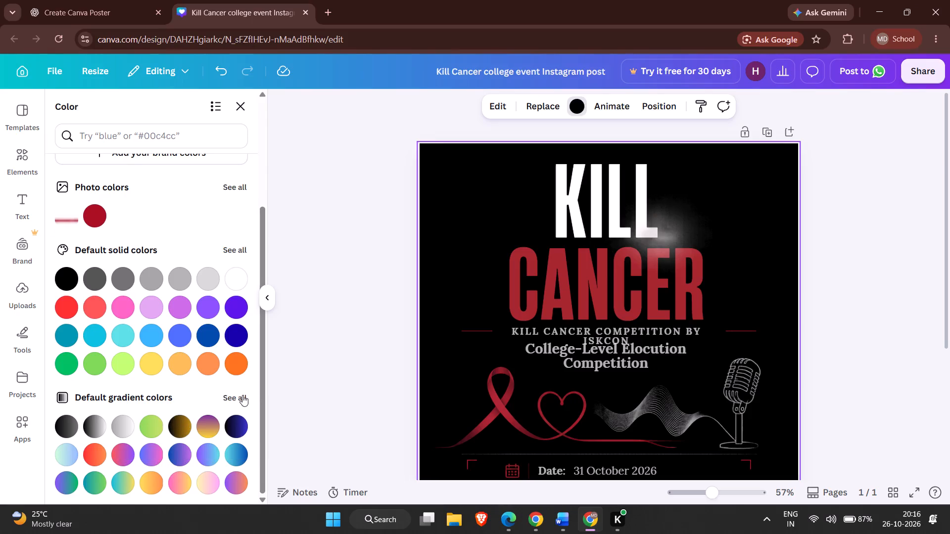
left_click(177, 404)
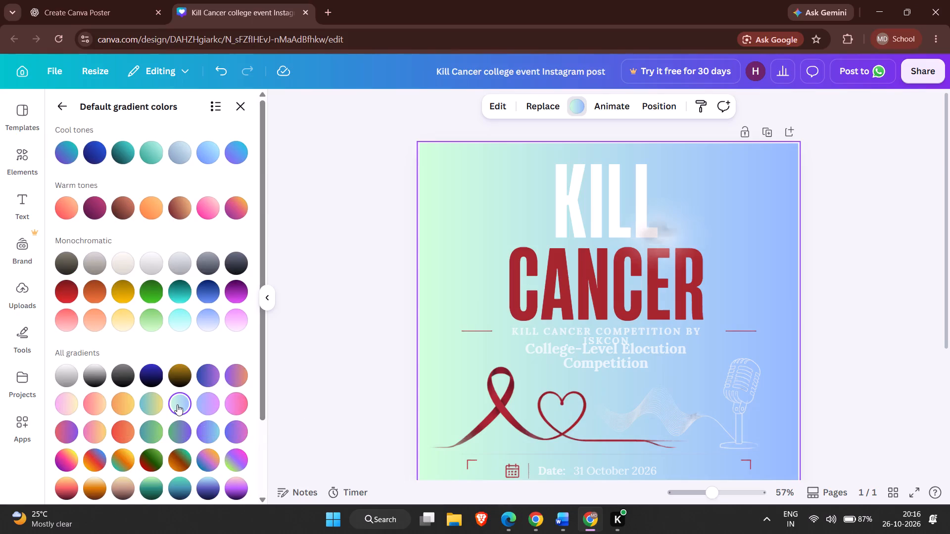
Widen the "College-Level Elocution Competition" text box to about 767 px so it fits on one line.
scroll(177, 404, "down", 1)
scroll(471, 317, "down", 1)
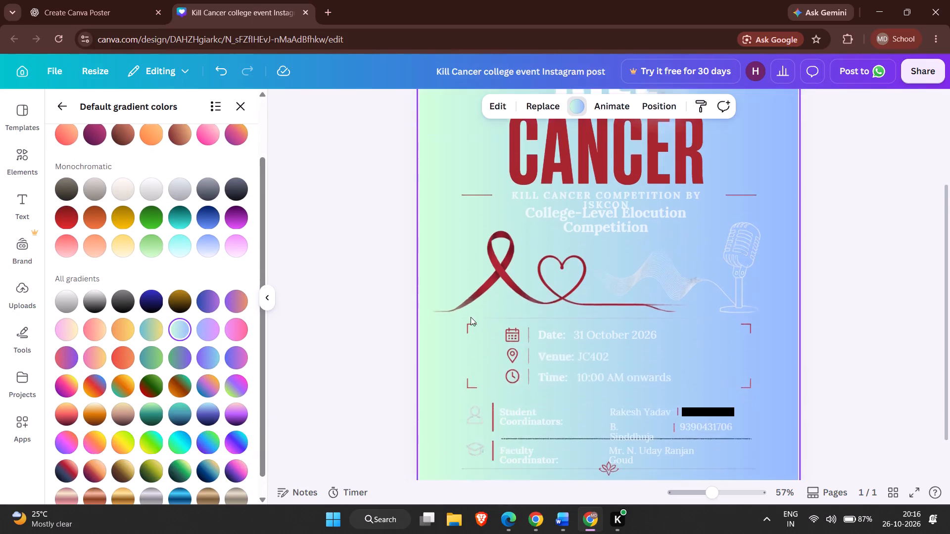
scroll(471, 317, "down", 2)
scroll(471, 317, "up", 3)
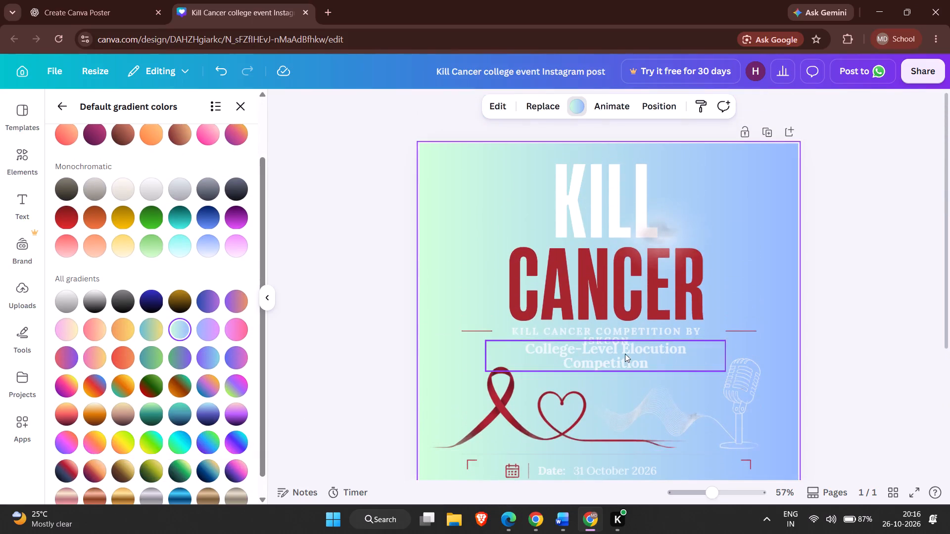
left_click(614, 355)
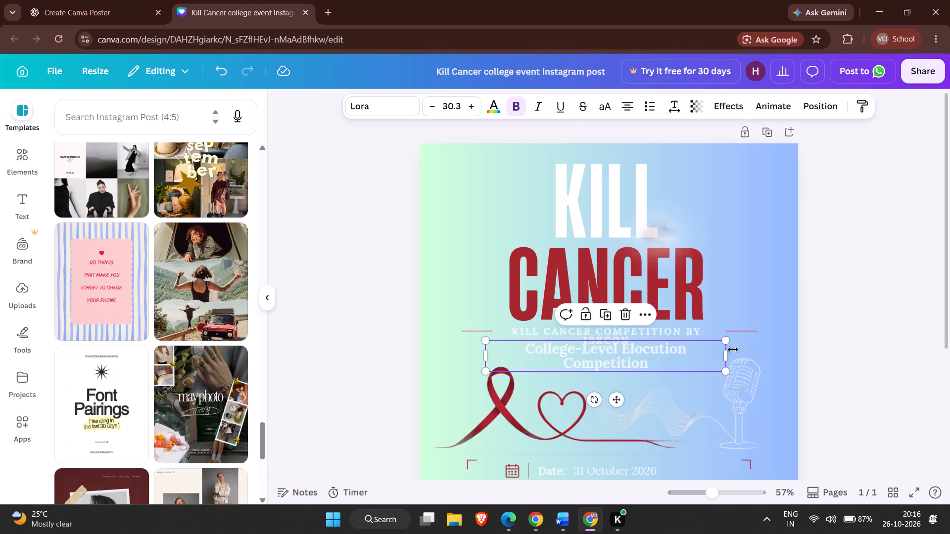
left_click_drag(726, 354, 755, 354)
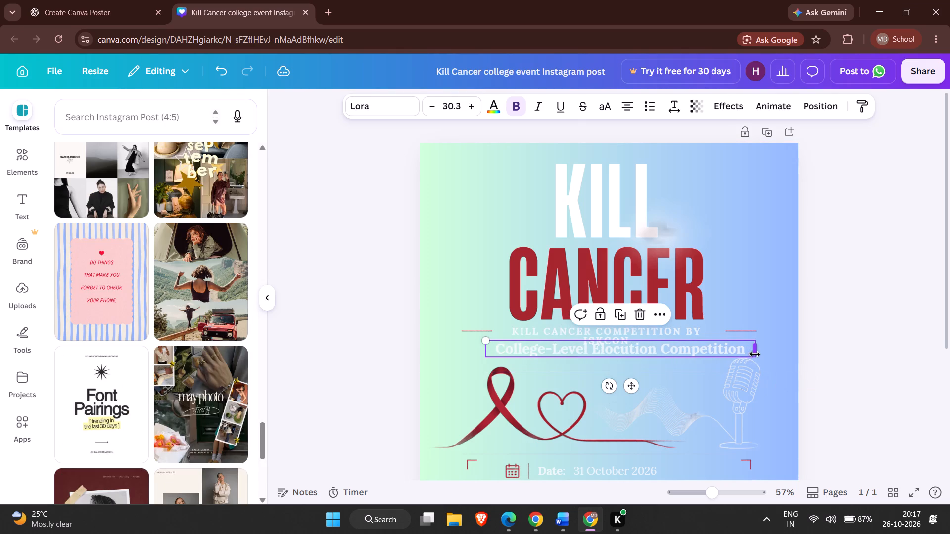
Widen the "KILL CANCER COMPETITION BY ISKCON" text box to about 699 px so it fits on one line.
left_click(674, 333)
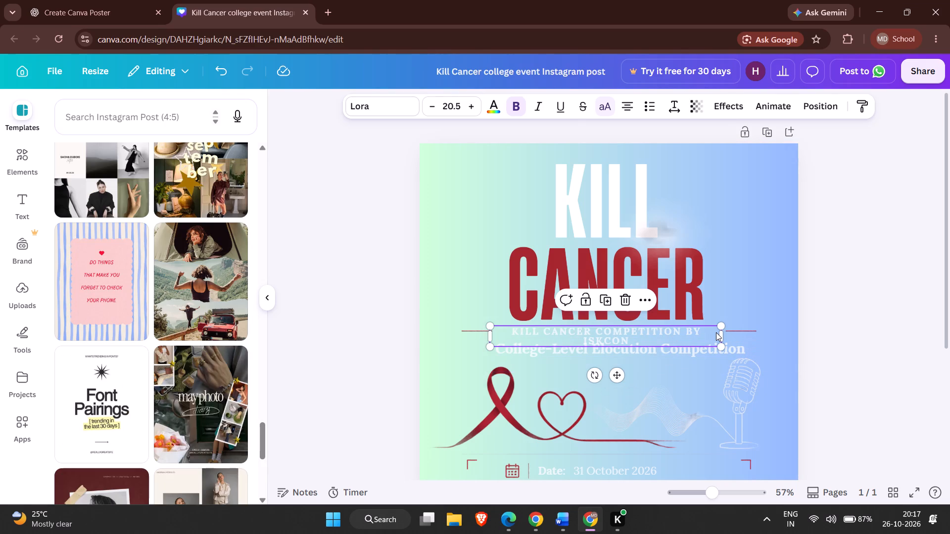
left_click_drag(723, 333, 752, 333)
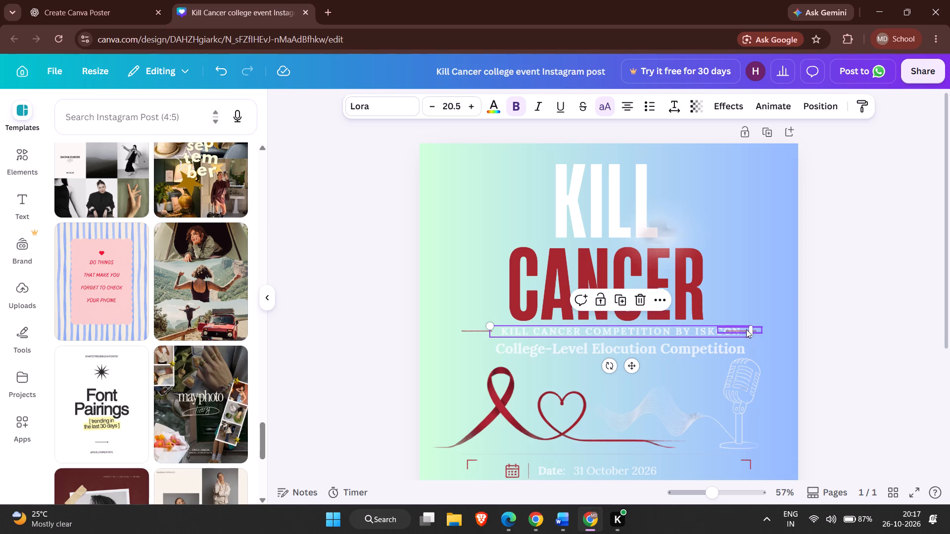
left_click_drag(751, 330, 736, 332)
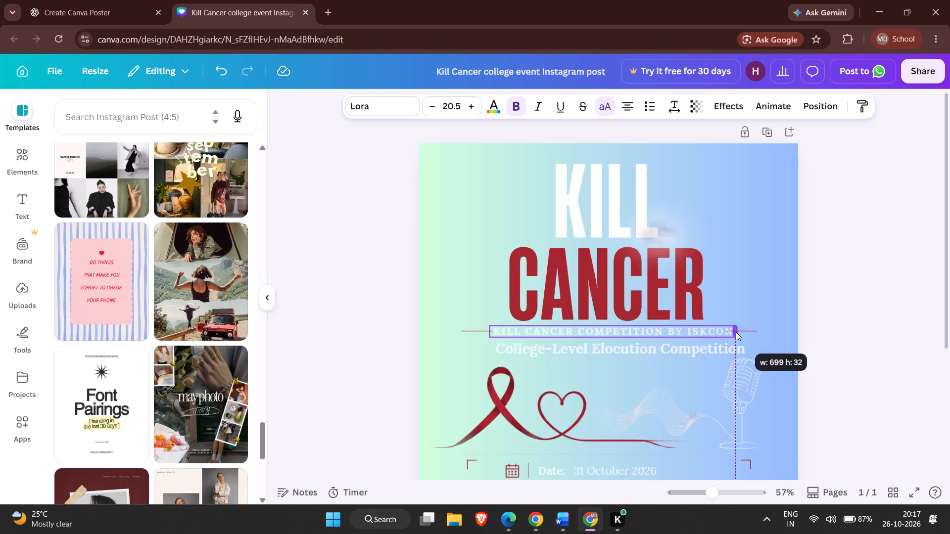
left_click_drag(736, 332, 733, 332)
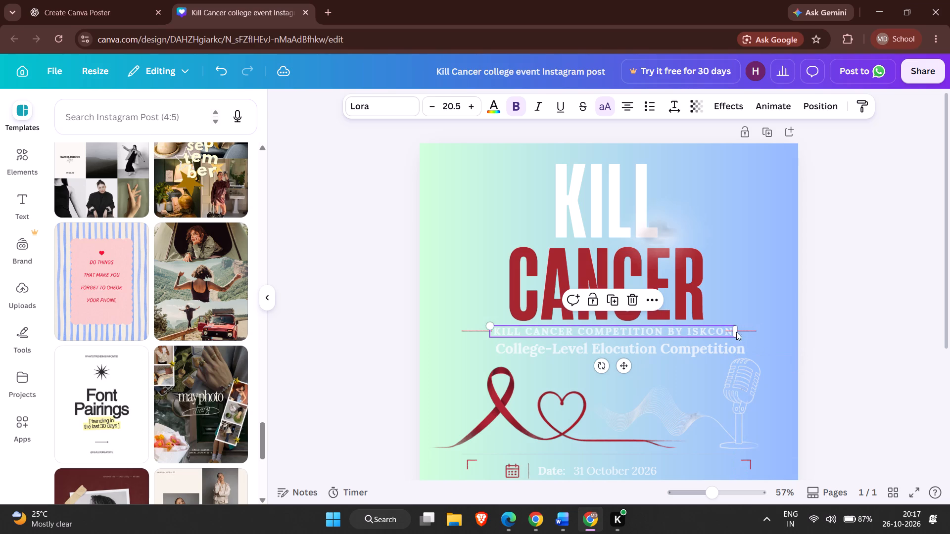
Nudge the red line after "KILL CANCER COMPETITION BY ISKCON" to the right until it clears the text.
left_click(750, 332)
key("Right")
key("Right")
key("Right")
key("Right")
key("Right")
key("Right")
key("Right")
key("Right")
key("Right")
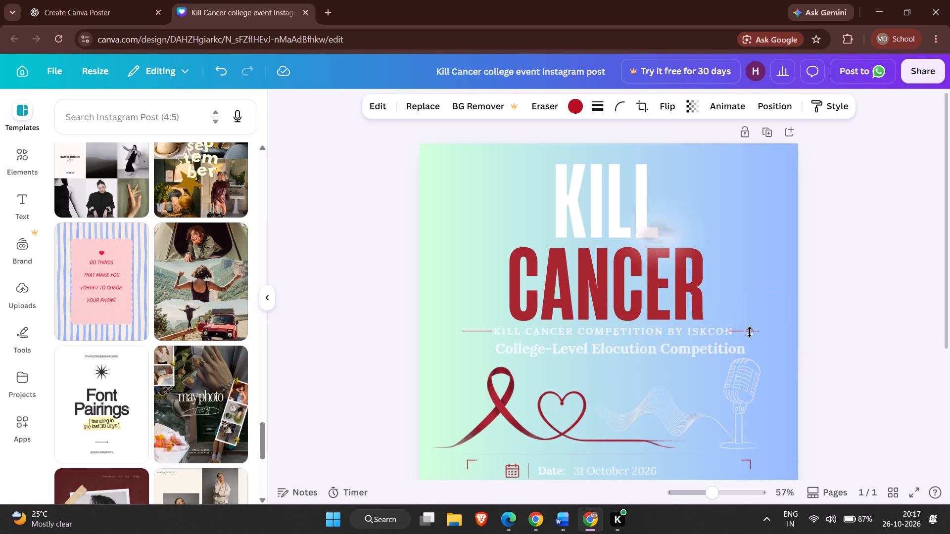
key("Right")
key("Right")
key("Right")
key("Right")
key("Right")
key("Right")
key("Right")
key("Right")
key("Right")
key("Right")
key("Right")
key("Right")
key("Right")
key("Right")
key("Right")
key("Right")
key("Right")
key("Right")
key("Right")
Nudge the red line before "KILL CANCER COMPETITION BY ISKCON" to the left, away from the text.
left_click(477, 328)
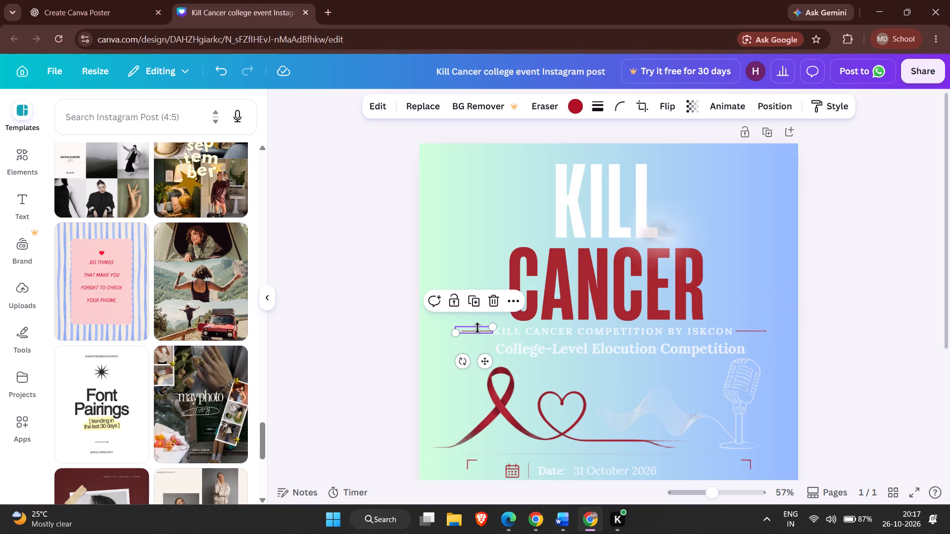
key("Left")
key("Left")
key("Left")
key("Left")
key("Left")
key("Left")
key("Left")
key("Left")
key("Left")
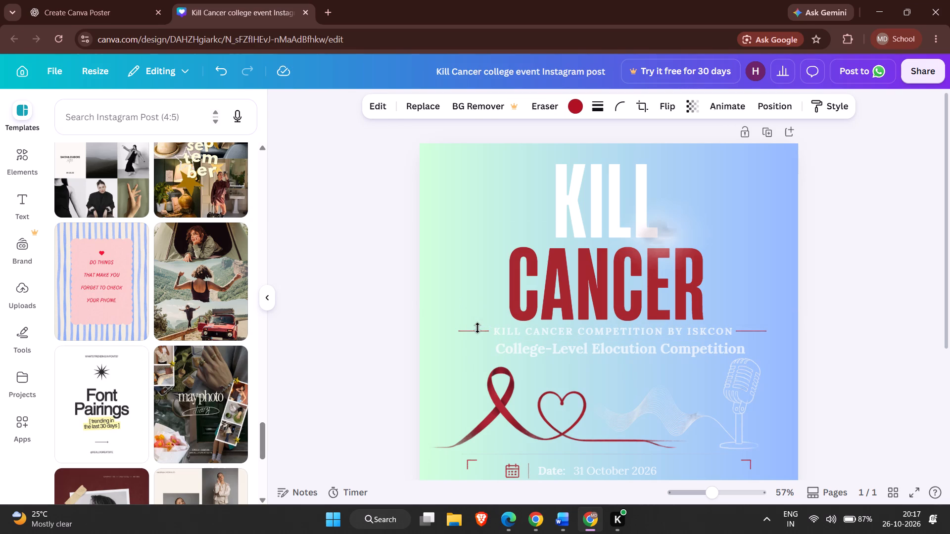
Center the "College-Level Elocution Competition" subtitle horizontally on the page.
left_click(534, 351)
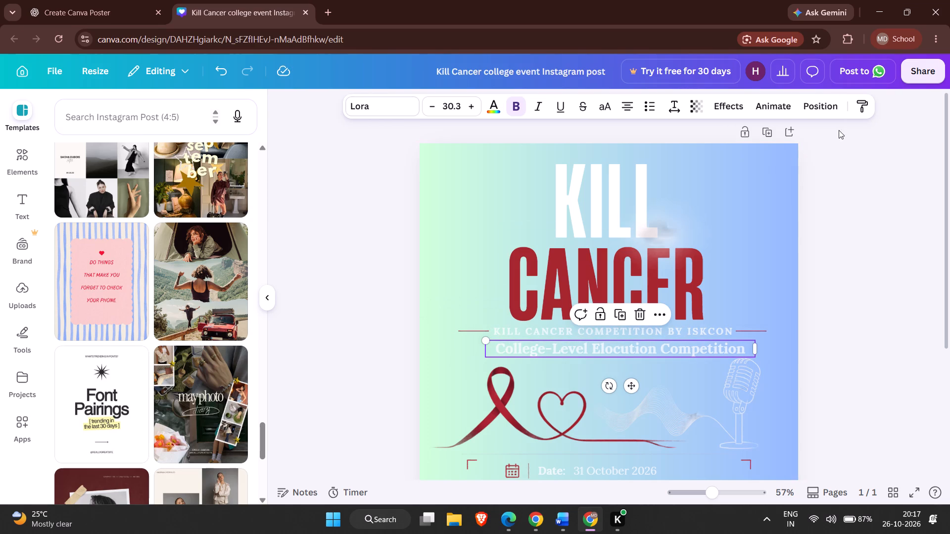
left_click(821, 103)
left_click(227, 280)
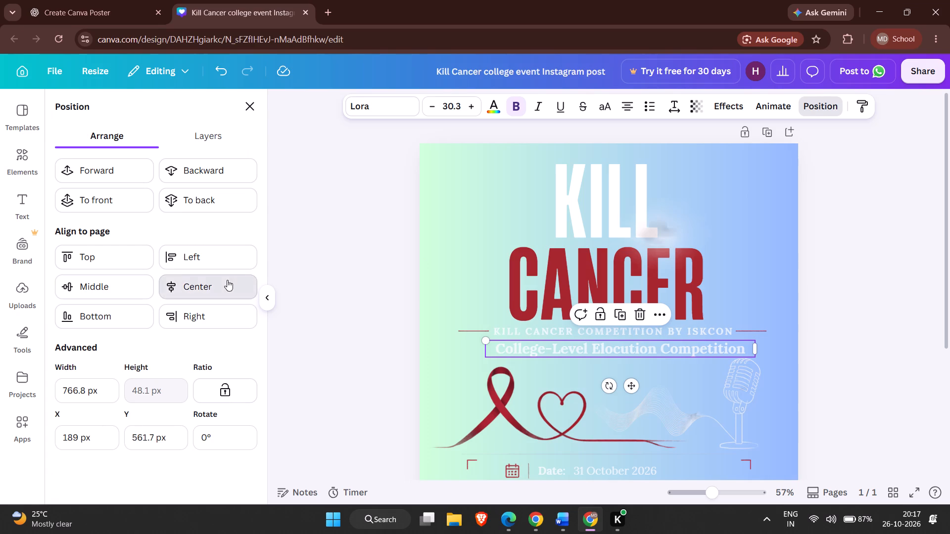
Center the "KILL CANCER COMPETITION BY ISKCON" text box horizontally on the page.
left_click(544, 334)
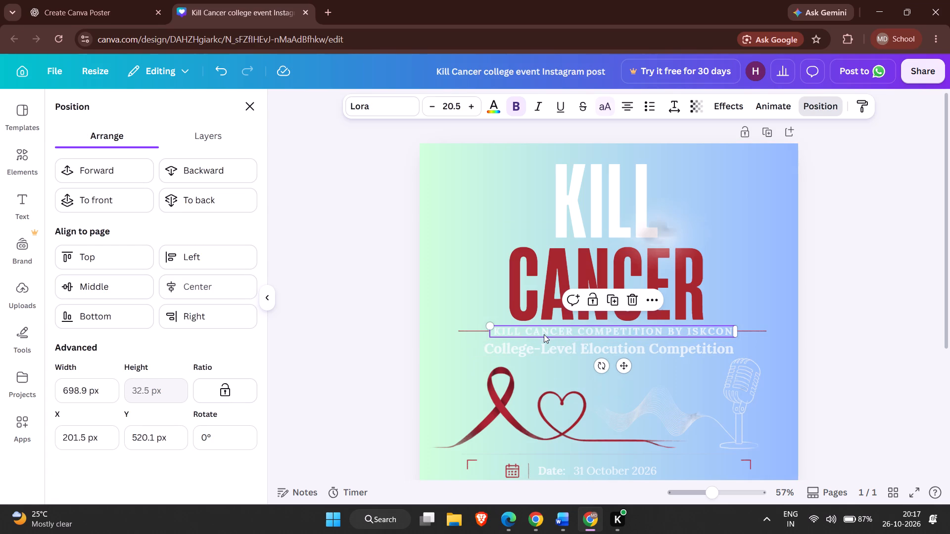
left_click(217, 286)
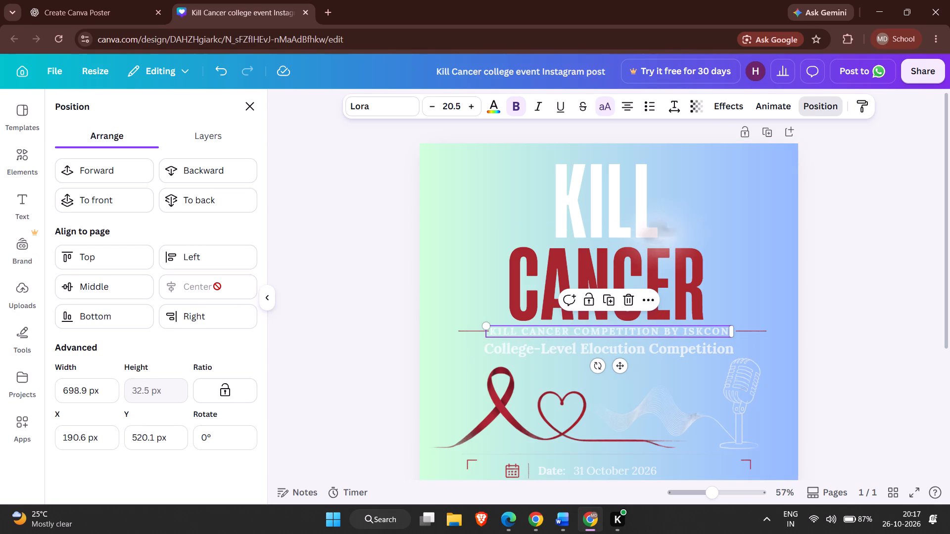
Nudge the red line before "KILL CANCER COMPETITION BY ISKCON" further left to leave a small gap before the text.
left_click(467, 332)
key("Left")
key("Left")
key("Left")
key("Left")
key("Left")
key("Left")
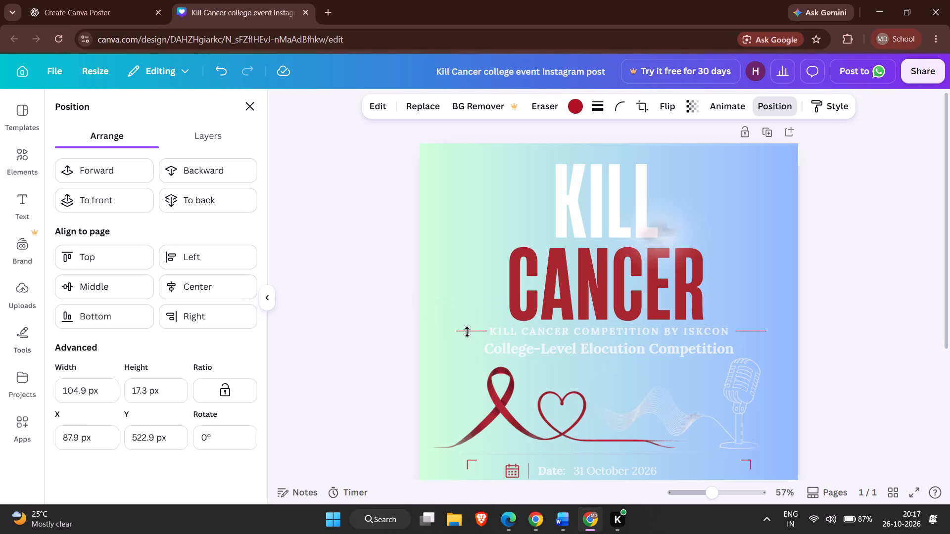
key("Left")
key("Left")
key("Left")
key("Left")
key("Left")
key("Left")
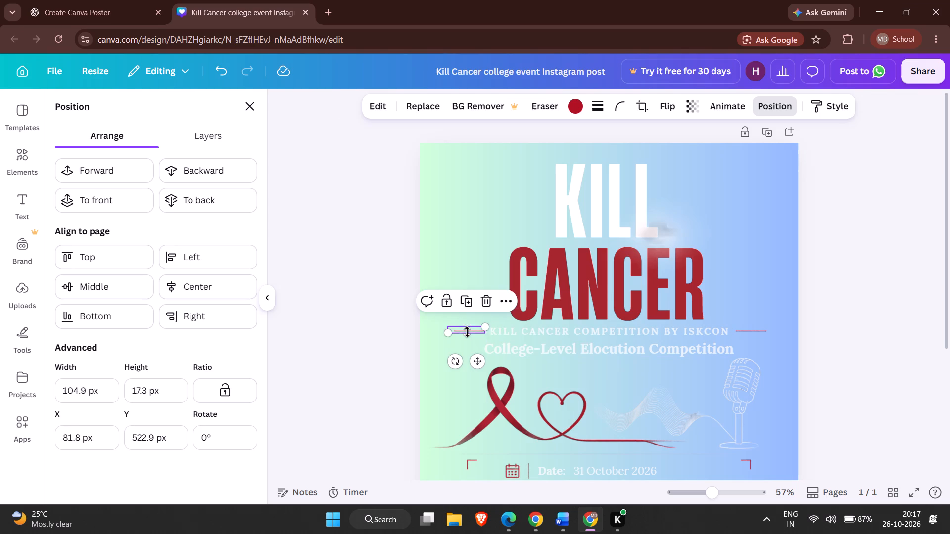
Narrow the "College-Level Elocution Competition" text box to about 723 px and center it horizontally on the page.
left_click(619, 346)
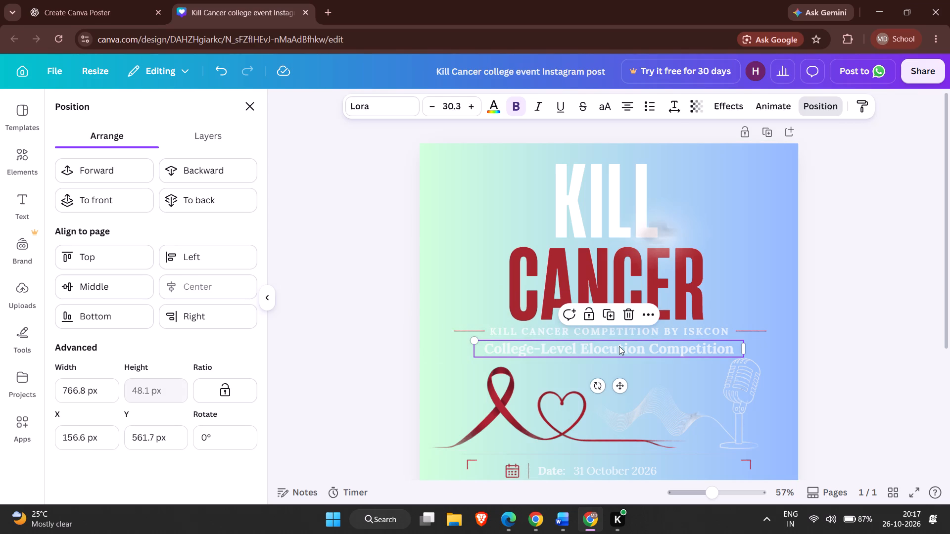
left_click_drag(743, 349, 735, 349)
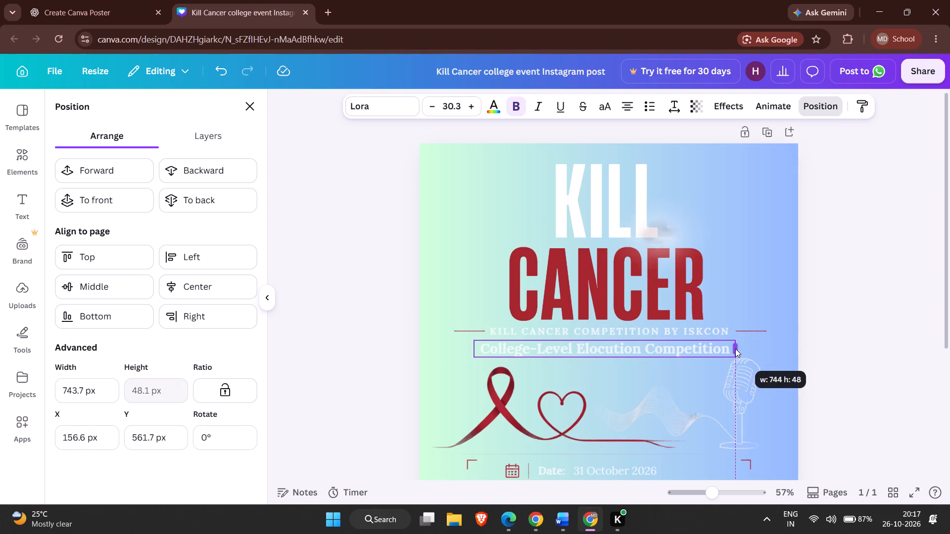
left_click_drag(735, 349, 728, 349)
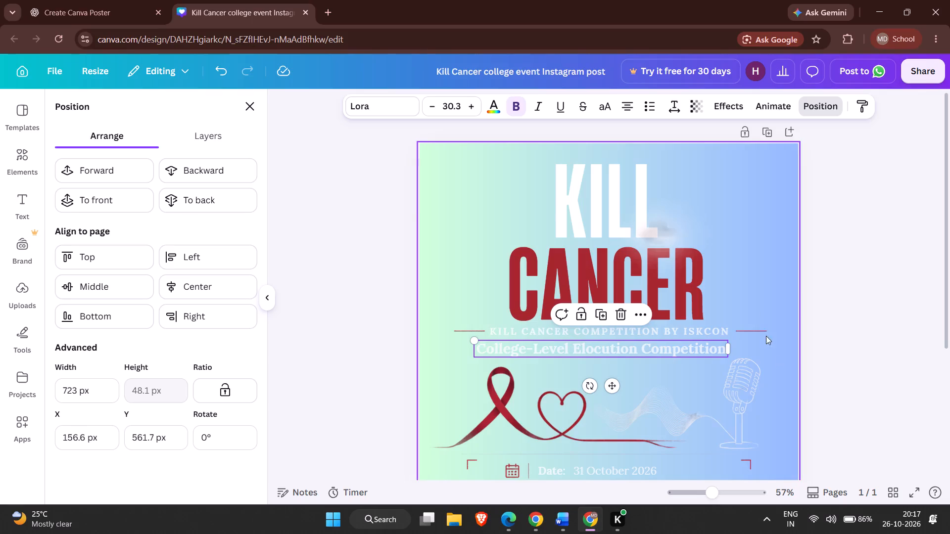
left_click(208, 289)
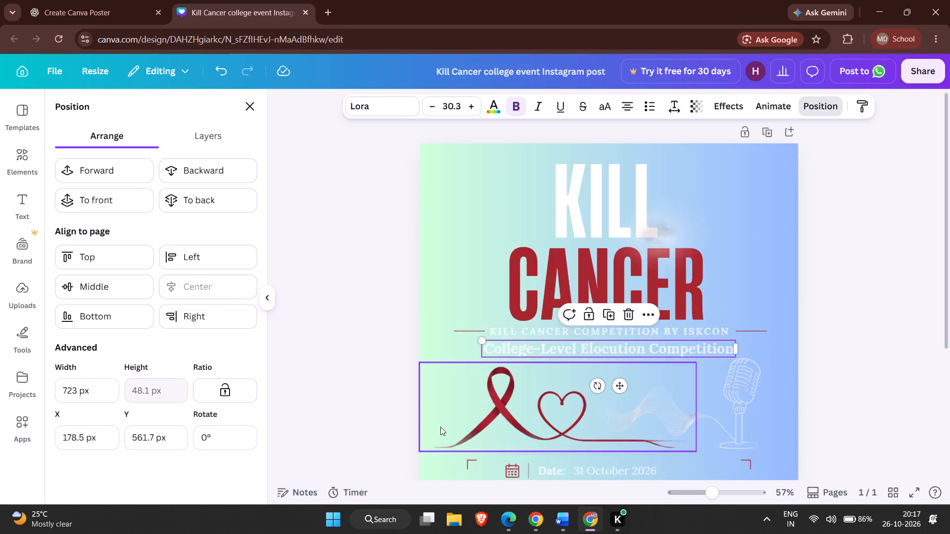
Recolor the person icon beside "Student Coordinators" to black (#000000).
scroll(440, 427, "down", 3)
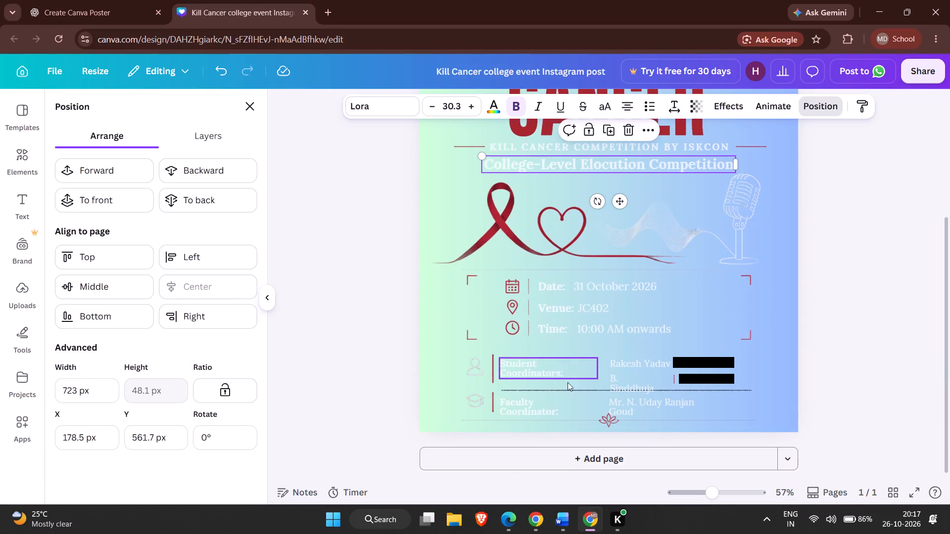
left_click(478, 374)
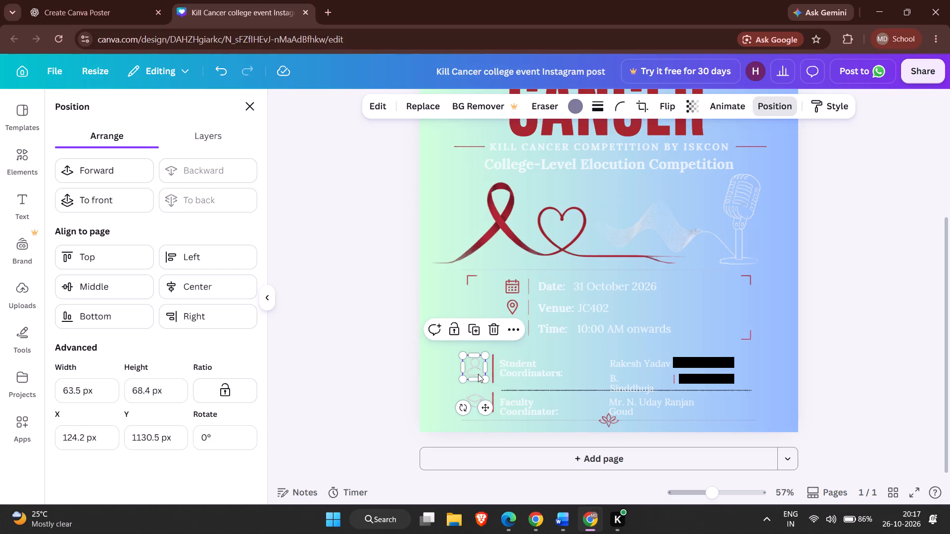
left_click(578, 109)
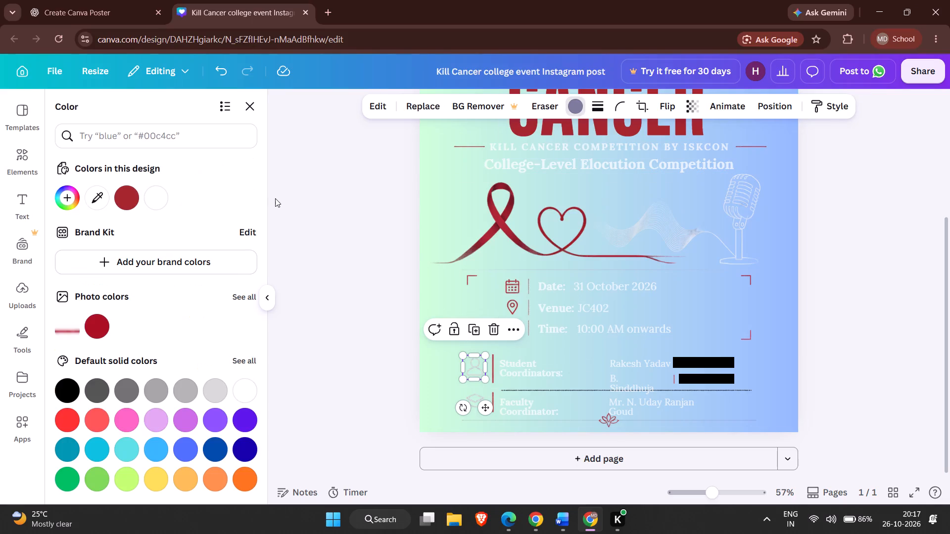
left_click(62, 385)
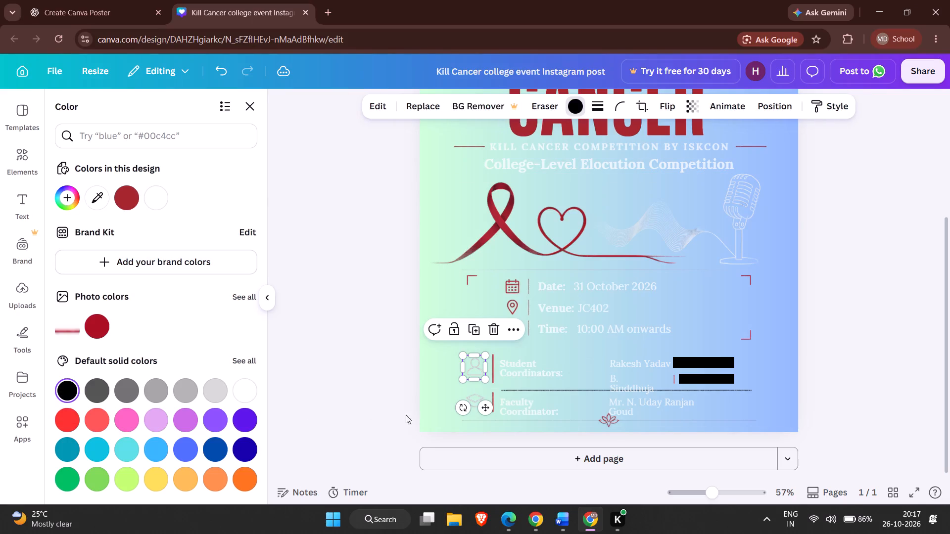
left_click(479, 398)
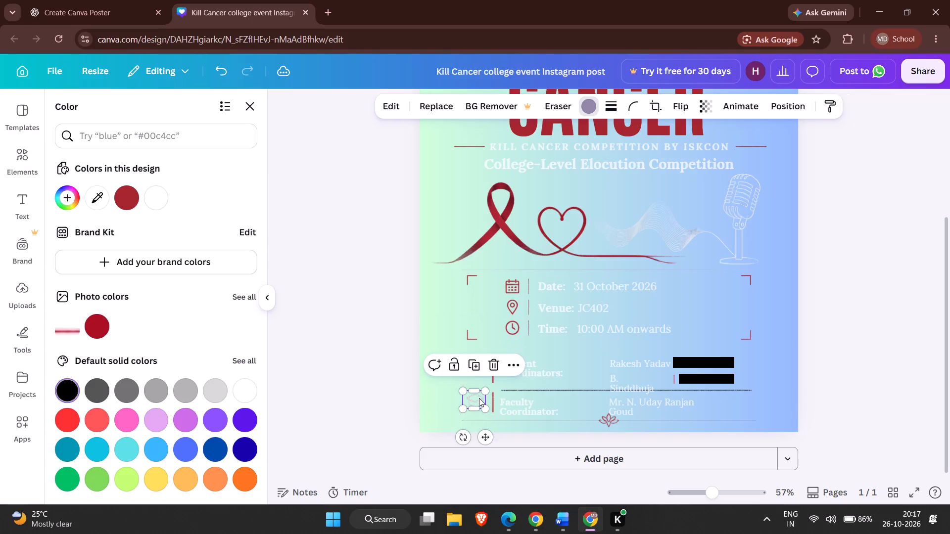
left_click(334, 407)
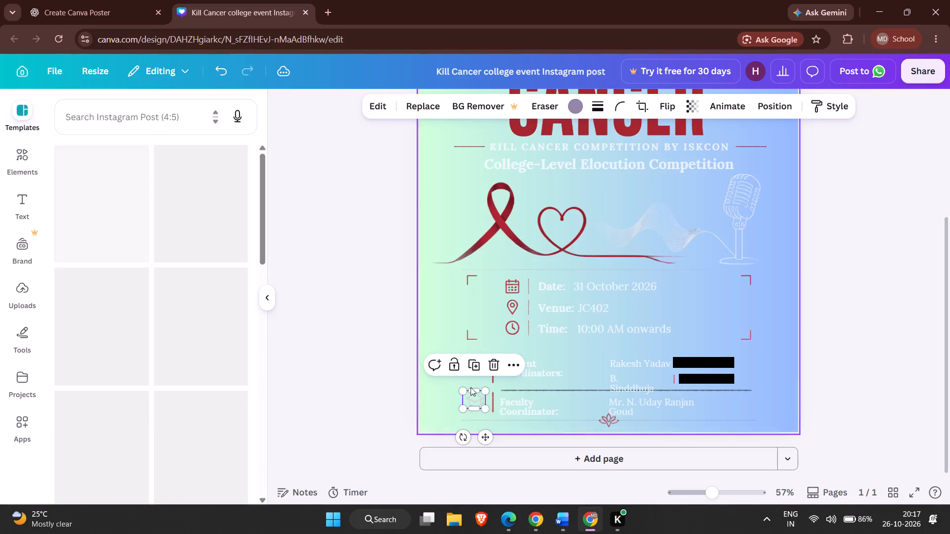
Widen the second student coordinator's name text box to about 168 px so the name fits on one line.
left_click(633, 378)
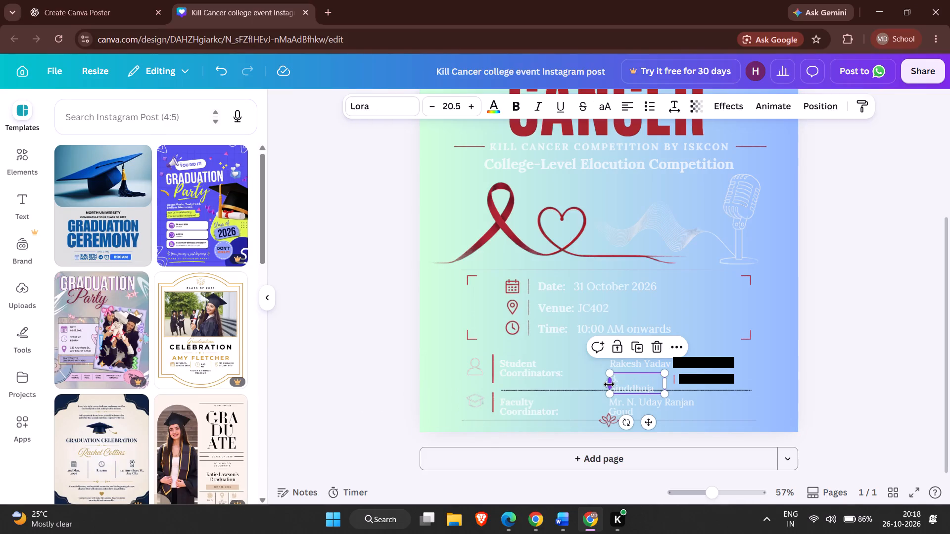
left_click_drag(609, 384, 604, 384)
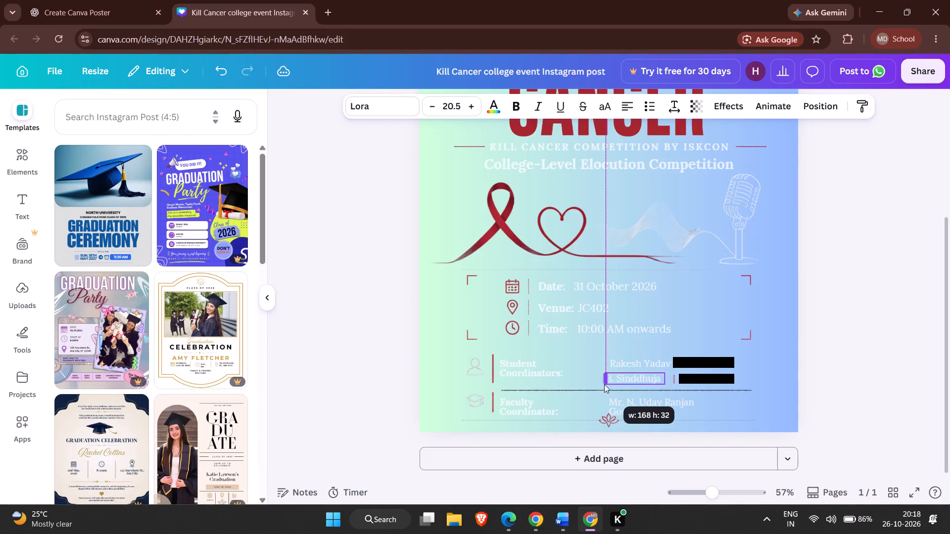
left_click_drag(604, 384, 604, 384)
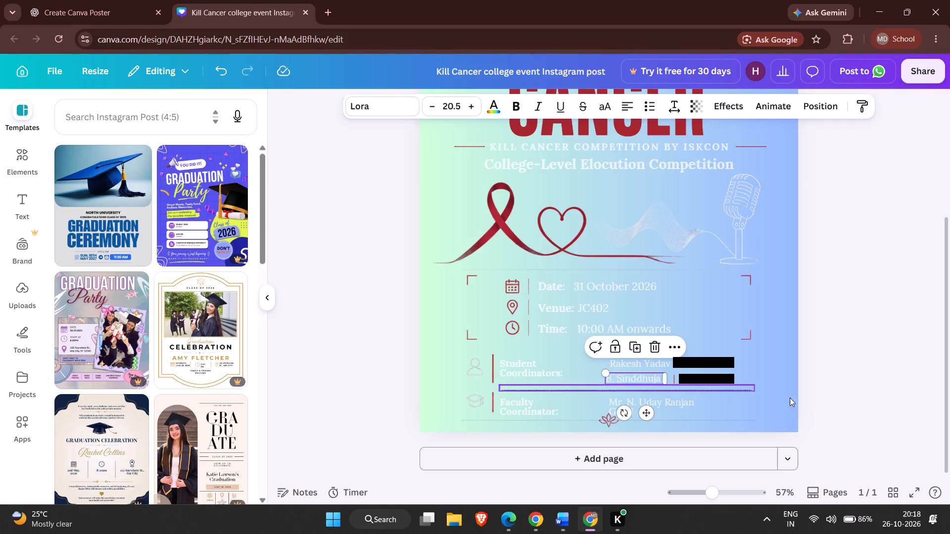
left_click(872, 368)
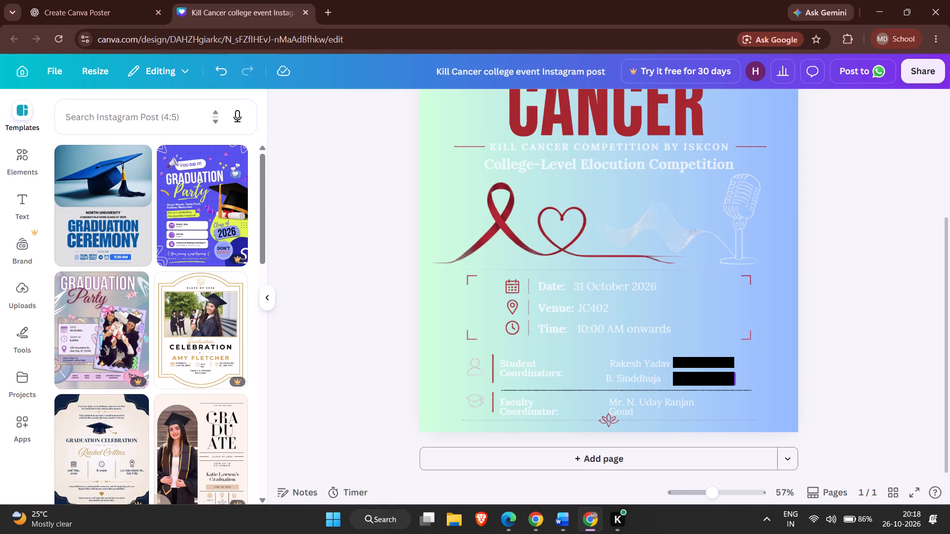
Nudge the second student coordinator's phone number slightly to the right, away from the red divider.
left_click(684, 372)
key("Right")
key("Right")
key("Right")
key("Right")
key("Right")
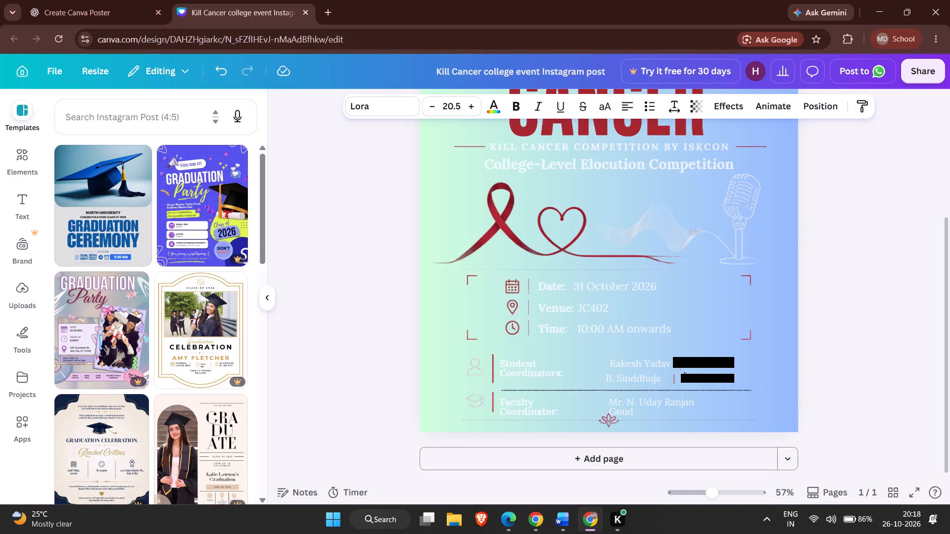
key("Right")
key("Right")
key("Right")
key("Left")
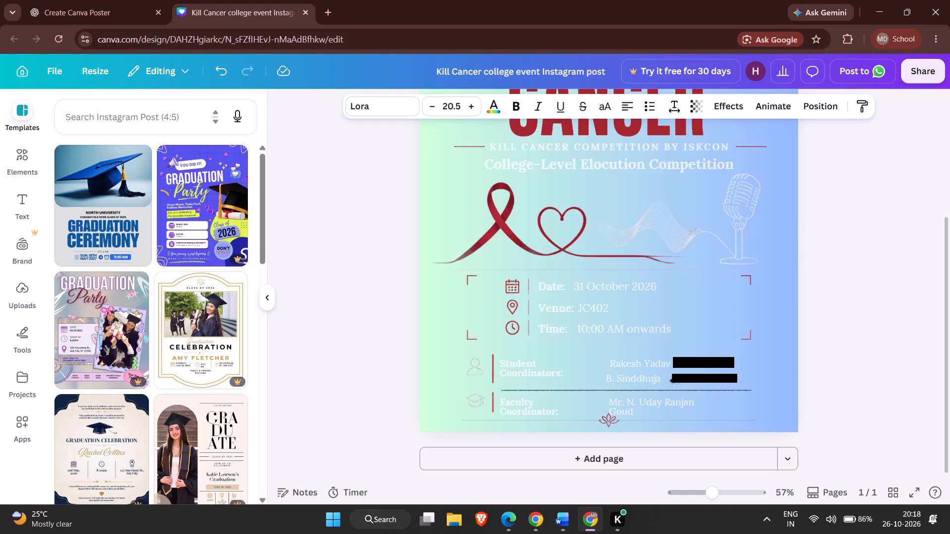
Nudge the red divider between the second student coordinator's name and phone number to the right.
left_click(672, 381)
key("Right")
key("Right")
key("Right")
key("Right")
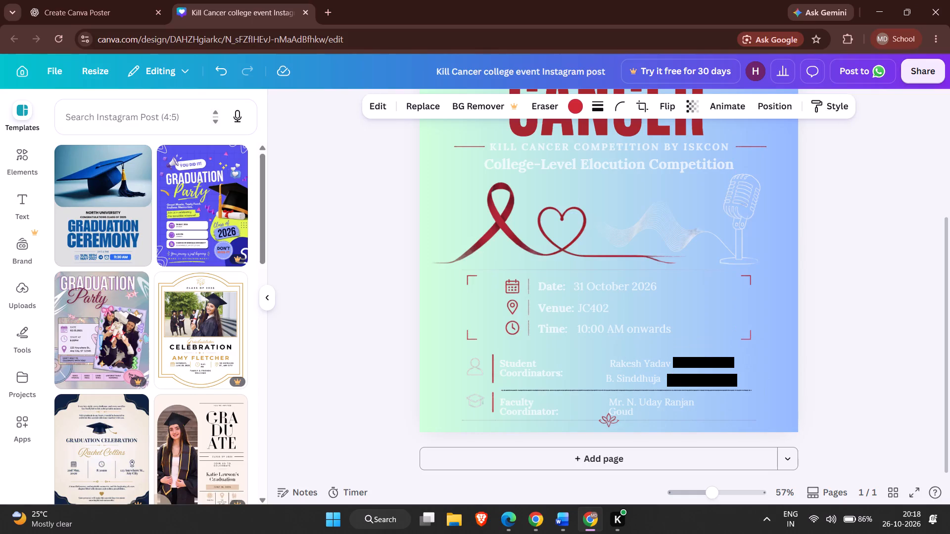
key("Right")
key("Right")
key("Right")
key("Right")
key("Right")
Nudge the second student coordinator's name to the right until it lines up under the first coordinator's name.
left_click(645, 380)
key("Right")
key("Right")
key("Right")
key("Right")
key("Right")
key("Right")
key("Right")
key("Right")
key("Right")
key("Right")
key("Right")
key("Right")
key("Right")
key("Right")
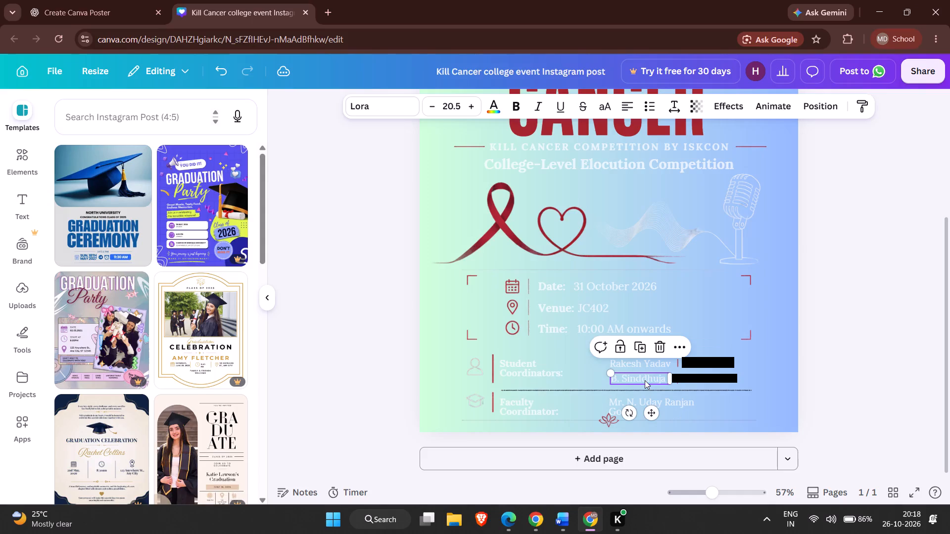
Widen the faculty coordinator's name text box so the full name fits on one line.
left_click(662, 406)
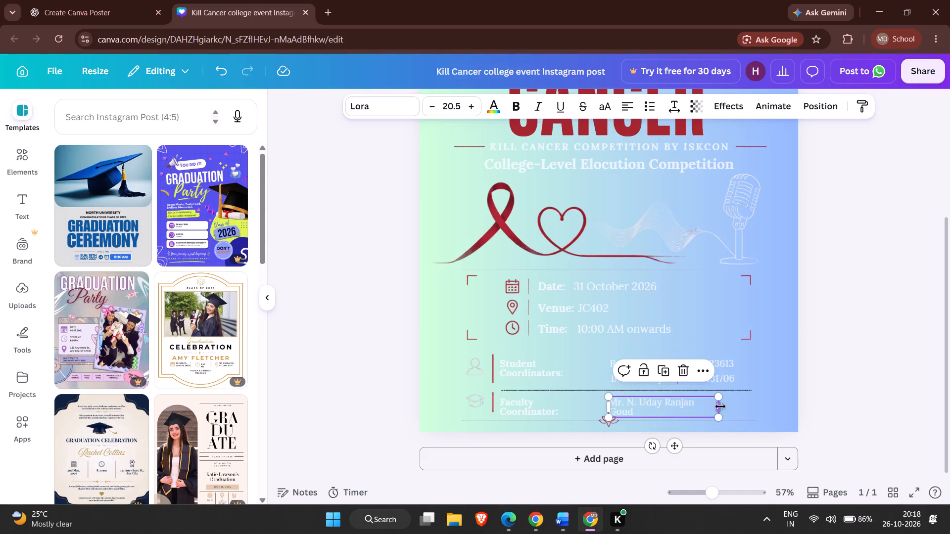
left_click(717, 406)
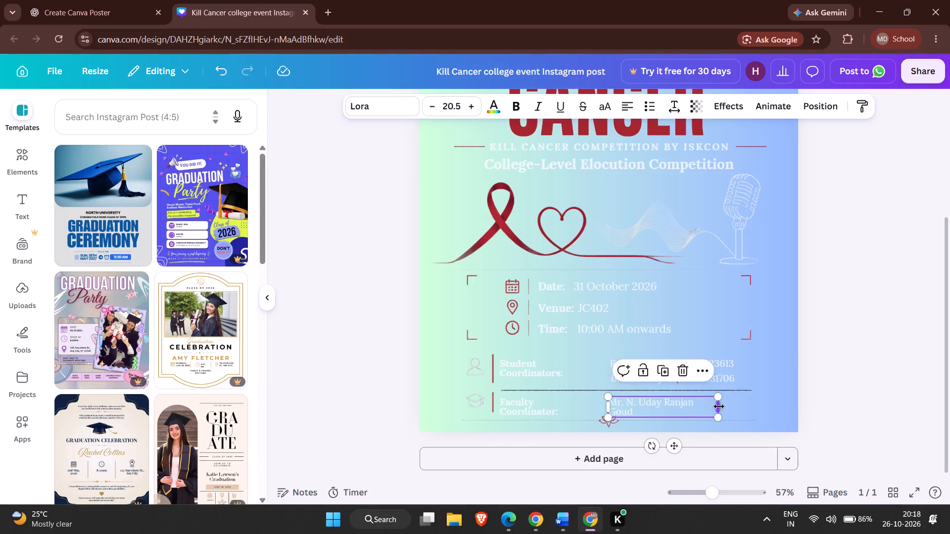
left_click_drag(719, 406, 738, 406)
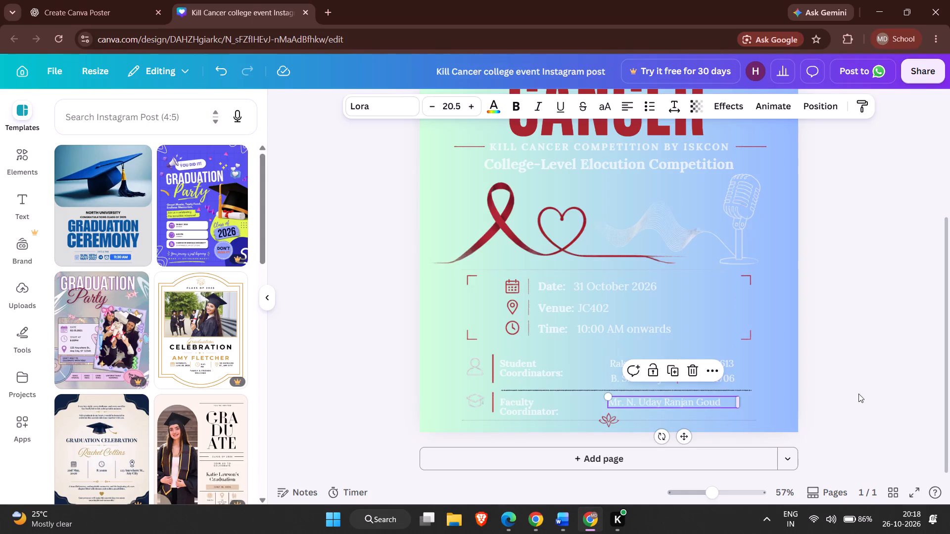
left_click(871, 387)
Open the color options for the poster's gradient page background.
scroll(784, 339, "up", 1)
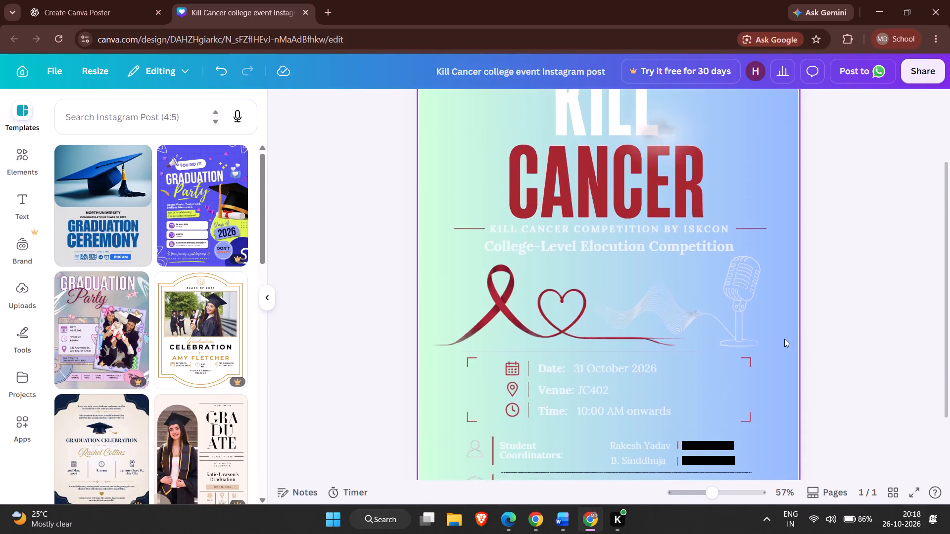
scroll(784, 339, "up", 1)
left_click(753, 209)
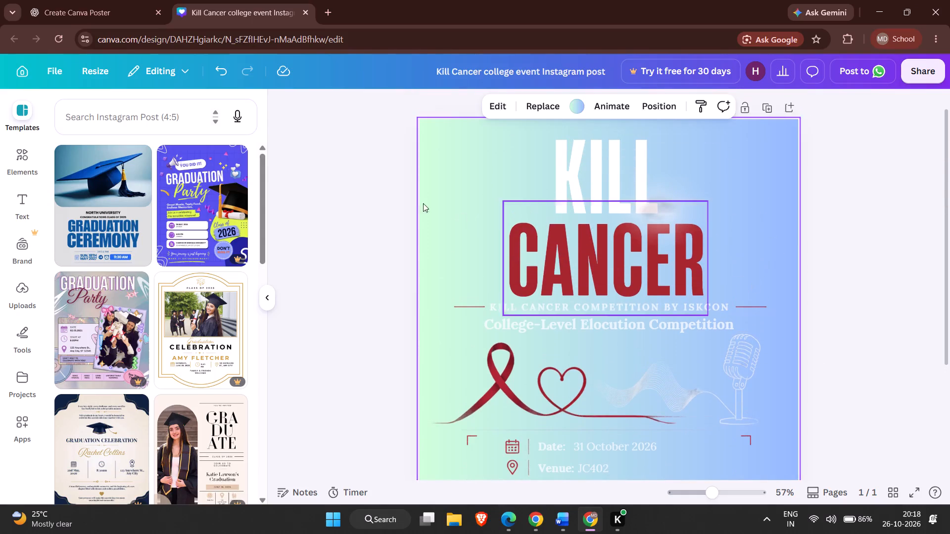
left_click(439, 164)
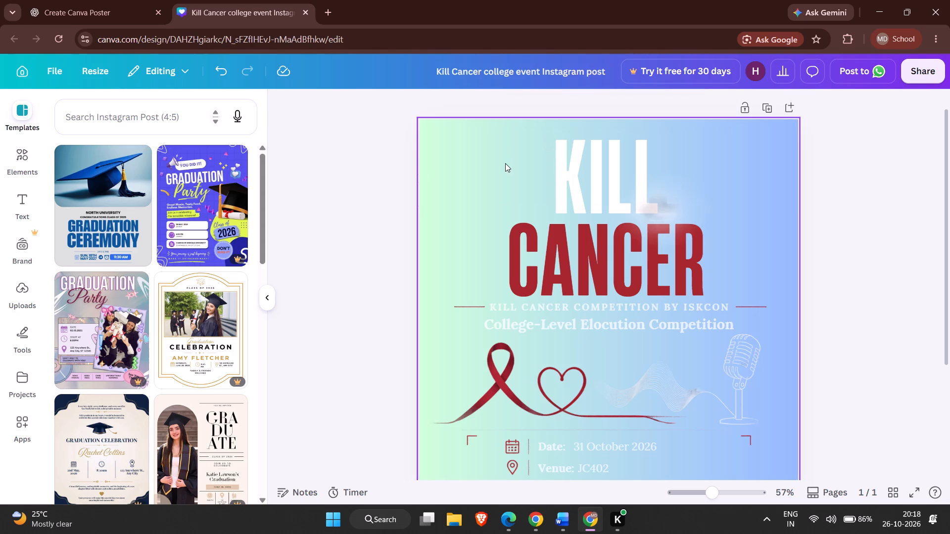
left_click(505, 163)
left_click(573, 103)
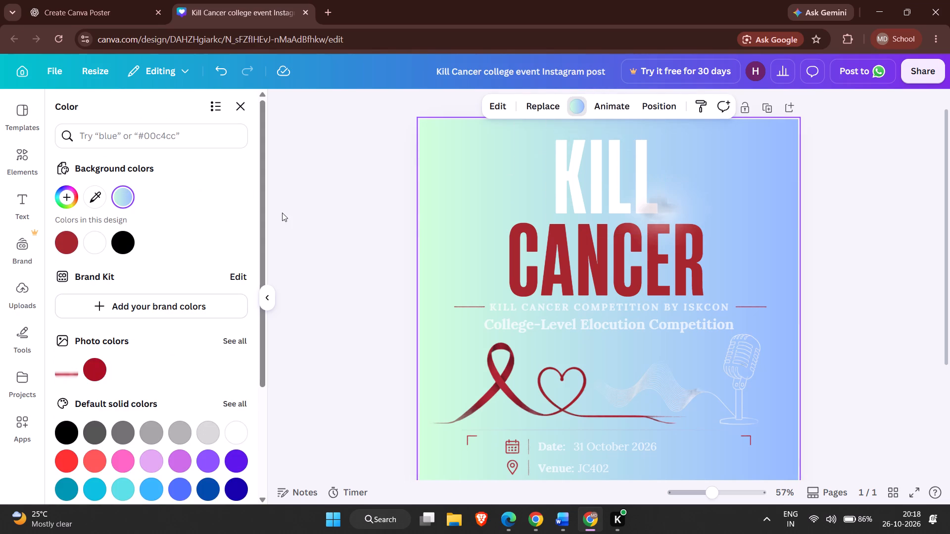
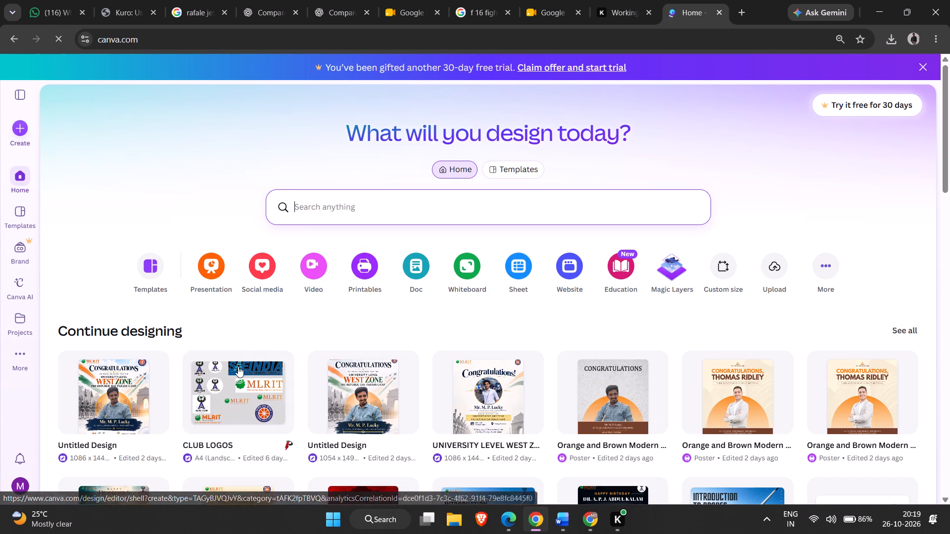
Open the CLUB LOGOS design from the recent designs.
scroll(527, 406, "down", 2)
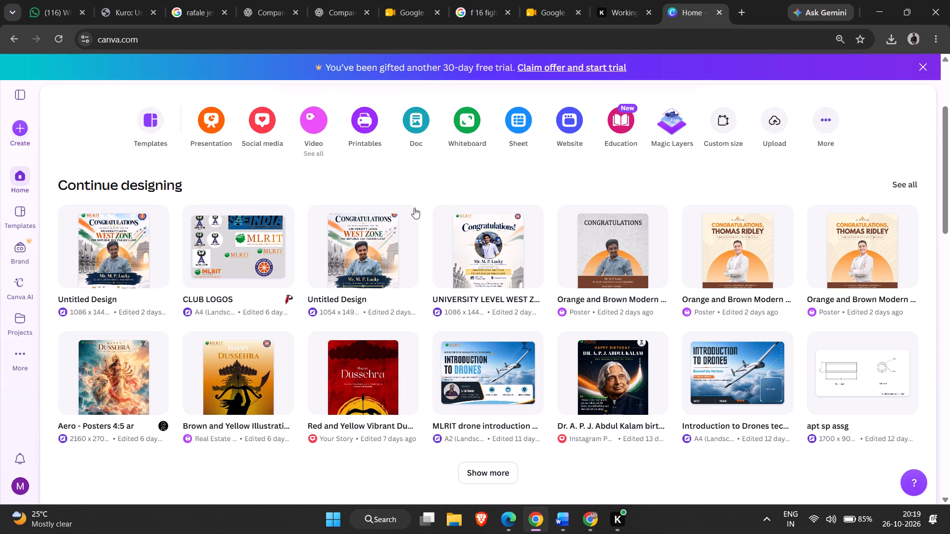
scroll(487, 204, "down", 1)
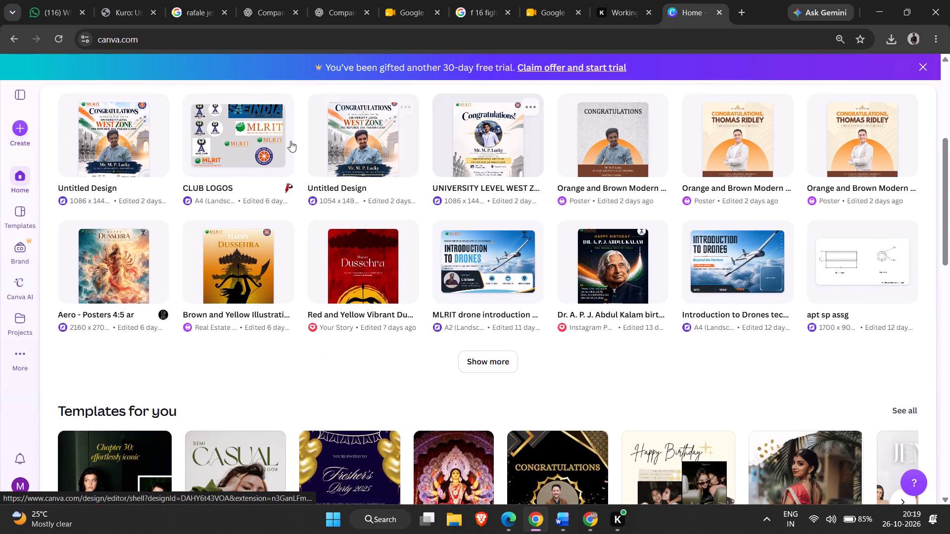
left_click(231, 144)
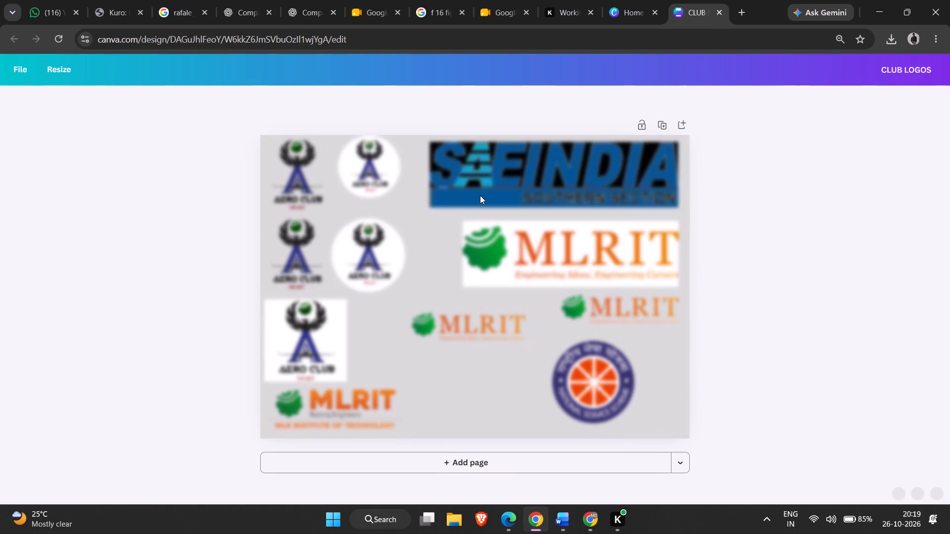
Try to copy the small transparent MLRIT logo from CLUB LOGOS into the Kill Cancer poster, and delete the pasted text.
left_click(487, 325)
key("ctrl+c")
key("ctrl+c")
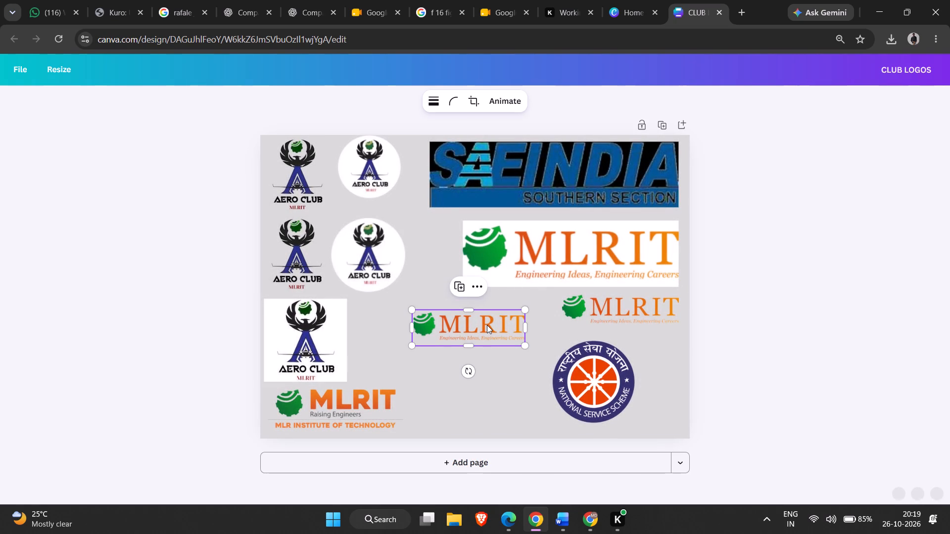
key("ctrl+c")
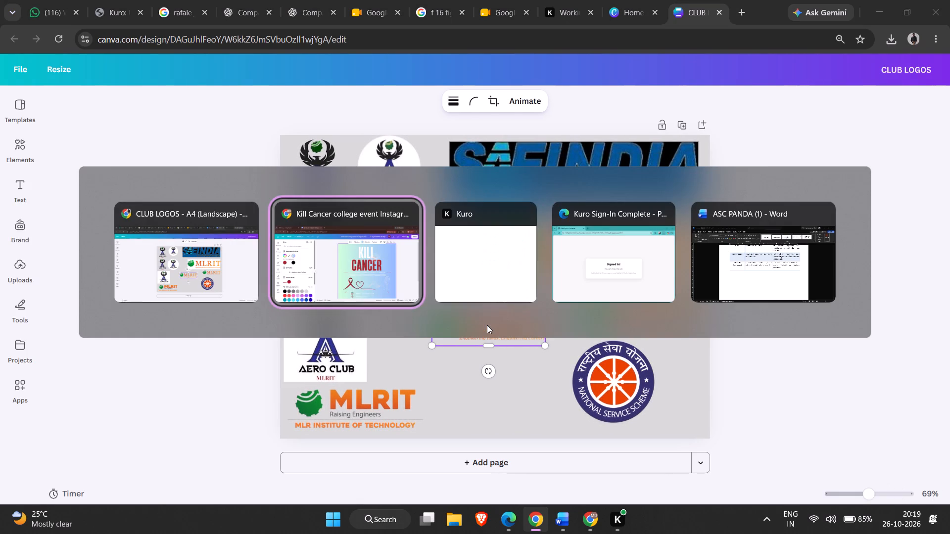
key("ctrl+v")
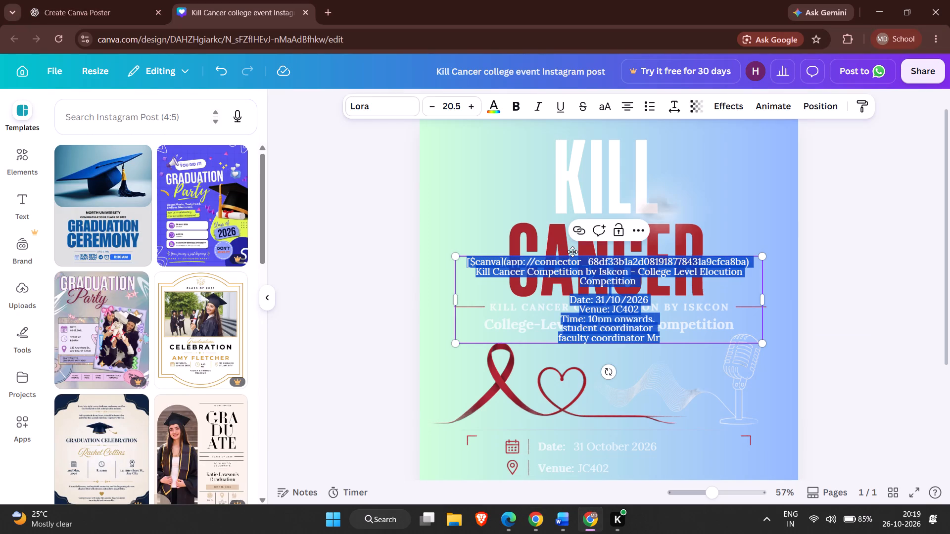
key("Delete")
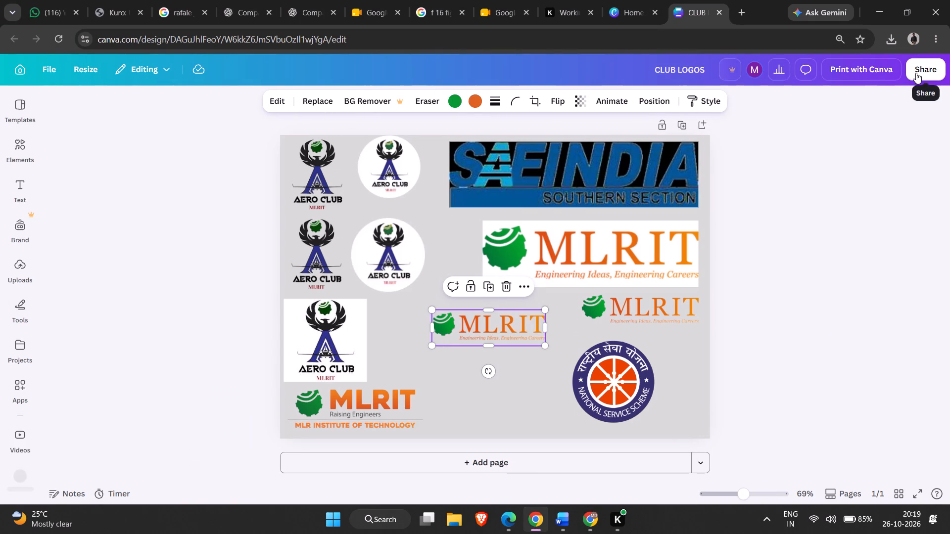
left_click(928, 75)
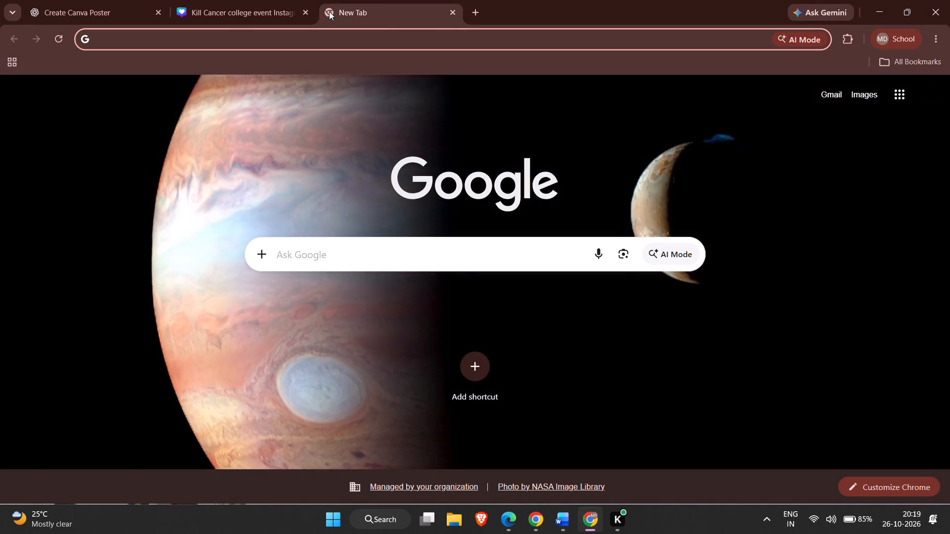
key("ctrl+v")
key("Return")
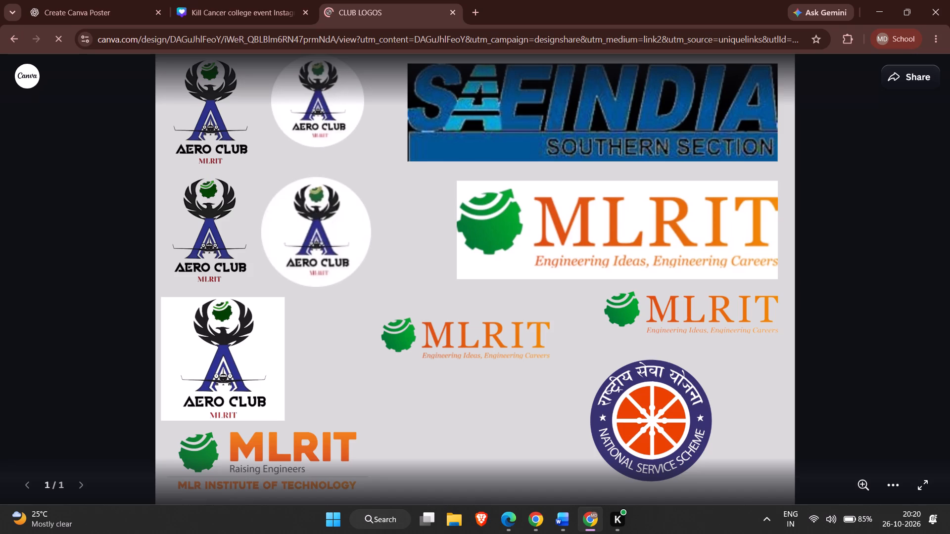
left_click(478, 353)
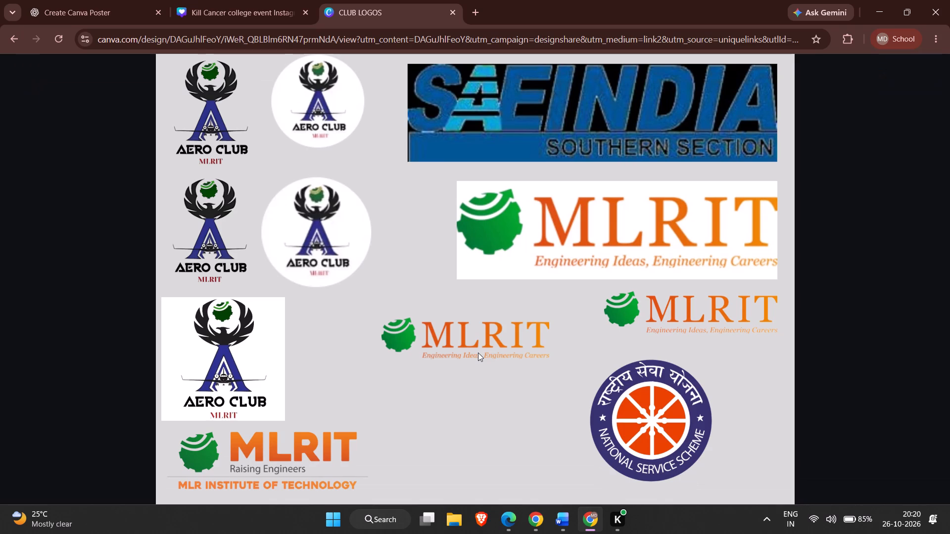
Look over the MLRIT logo versions on the CLUB LOGOS view page against the Kill Cancer poster, and return to the poster.
scroll(685, 341, "up", 4)
scroll(685, 341, "down", 2)
left_click(340, 227)
triple_click(213, 234)
left_click(255, 0)
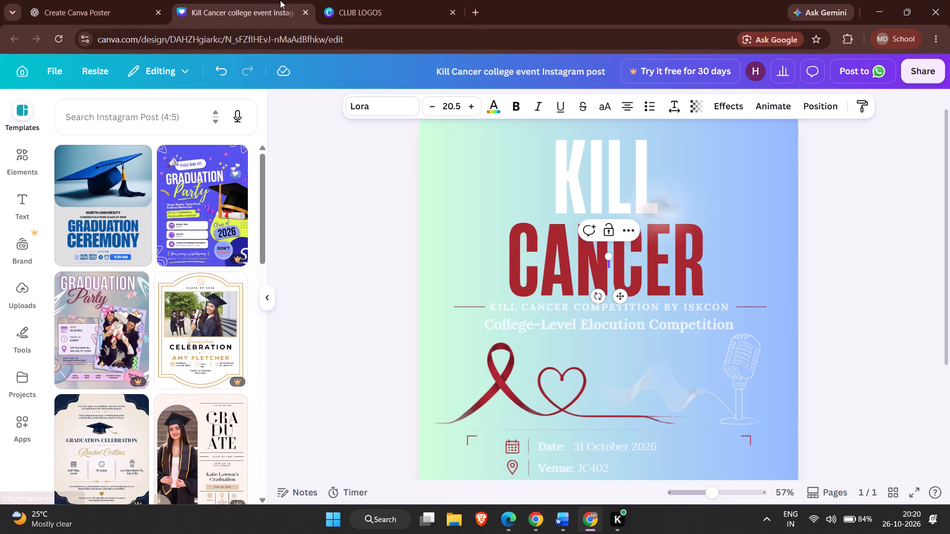
left_click(362, 0)
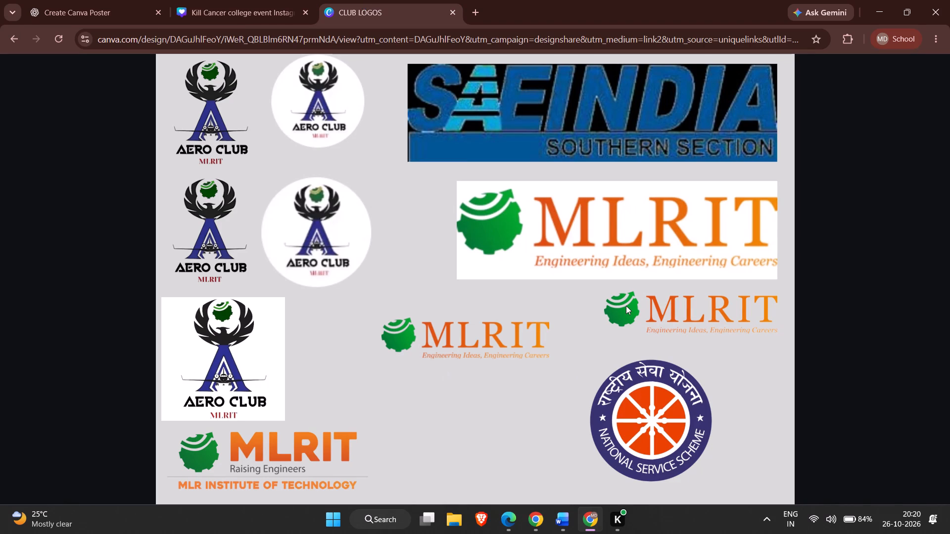
scroll(626, 306, "up", 3)
scroll(626, 306, "down", 4)
left_click(529, 336)
left_click(221, 0)
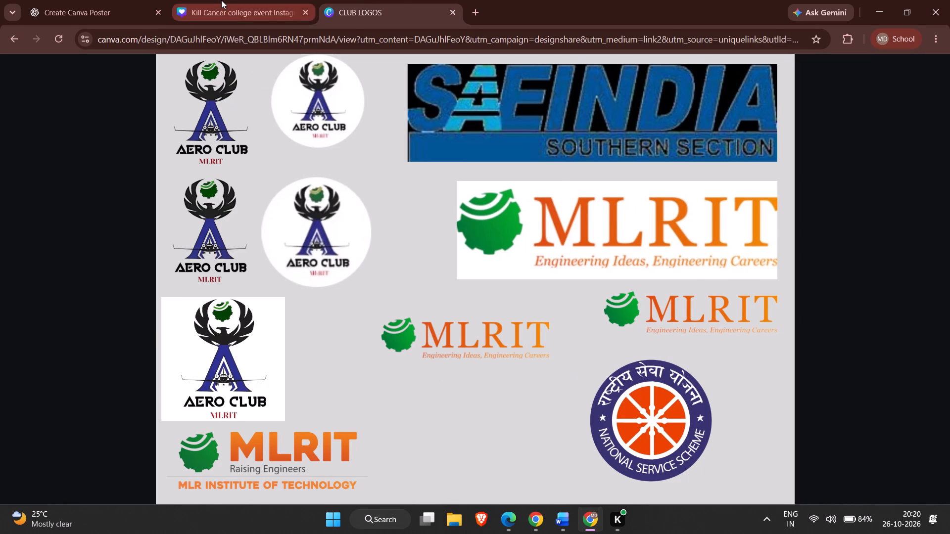
Change the Kill Cancer poster's page background from the gradient to the solid black among the design's colors, and check the lower half.
left_click(842, 239)
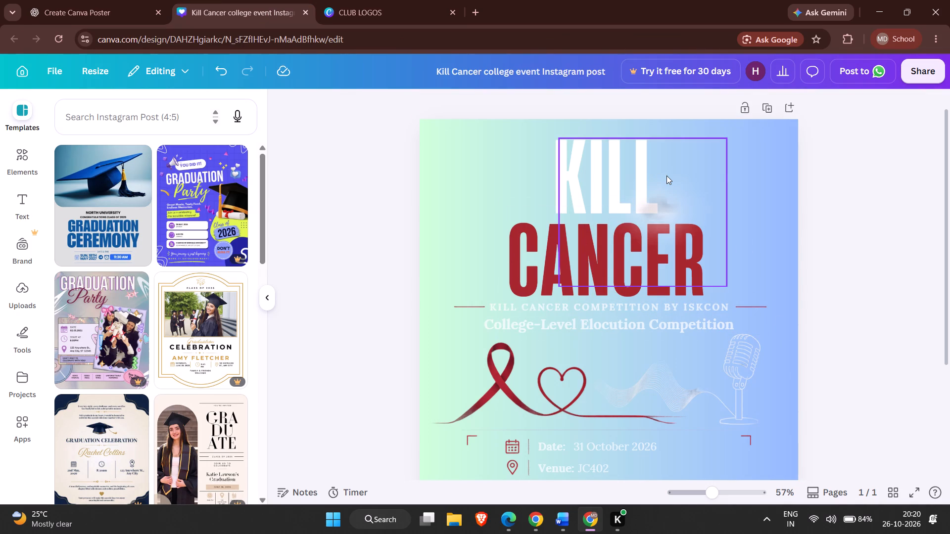
left_click(738, 164)
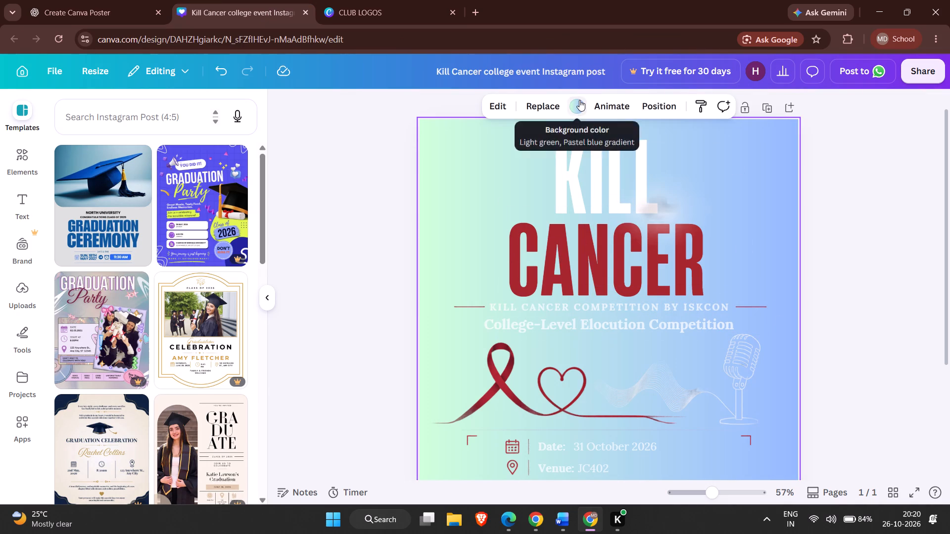
left_click(579, 100)
left_click(124, 249)
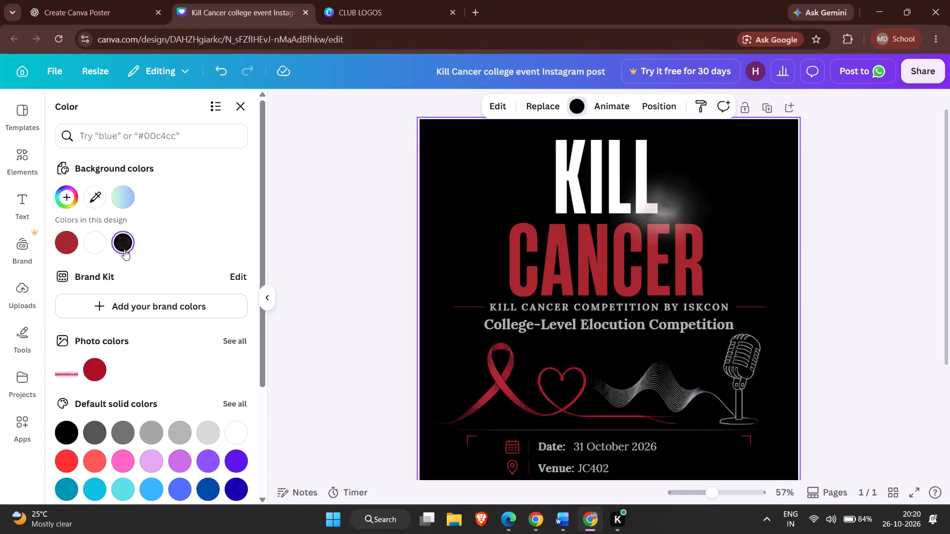
scroll(456, 289, "down", 4)
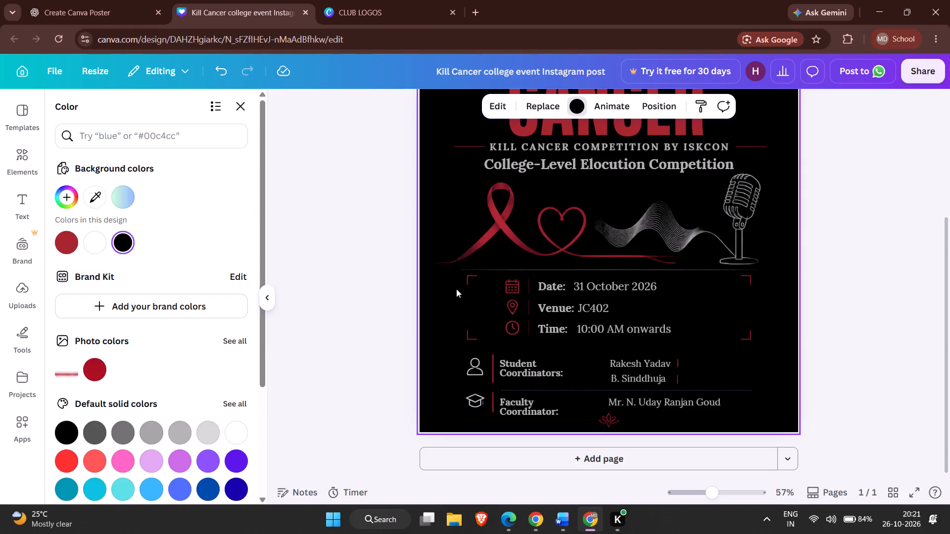
Review the Kill Cancer poster on its black background, from the title down to the coordinator details.
left_click(860, 220)
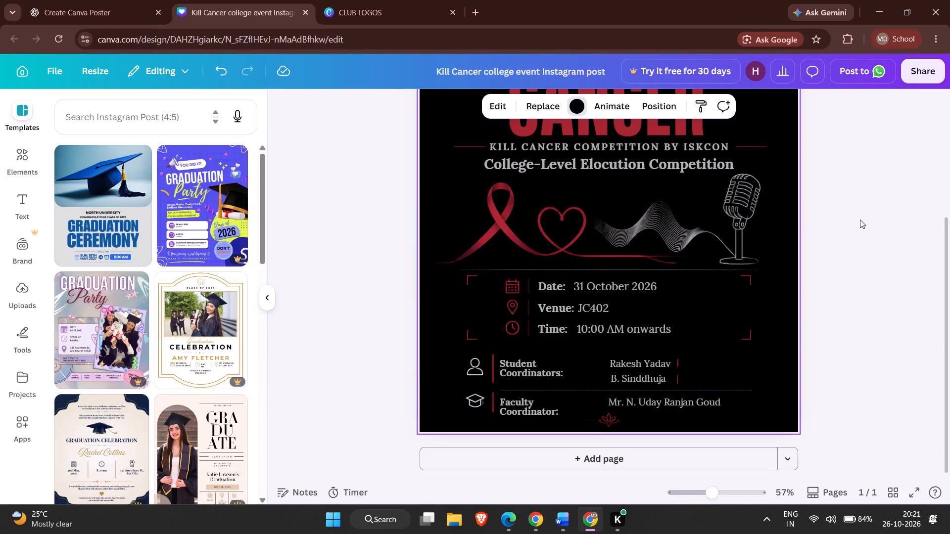
scroll(860, 220, "up", 8)
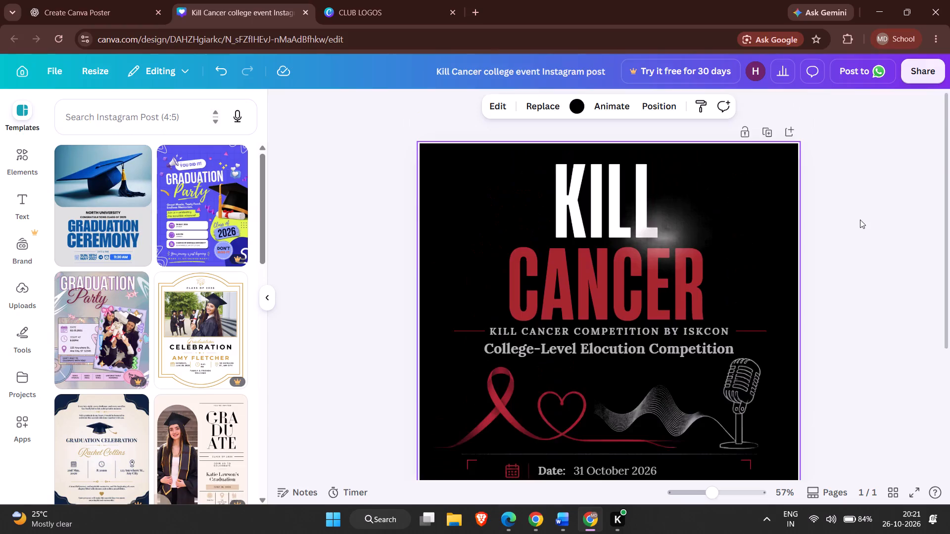
scroll(860, 220, "down", 4)
scroll(860, 220, "up", 5)
scroll(860, 220, "down", 3)
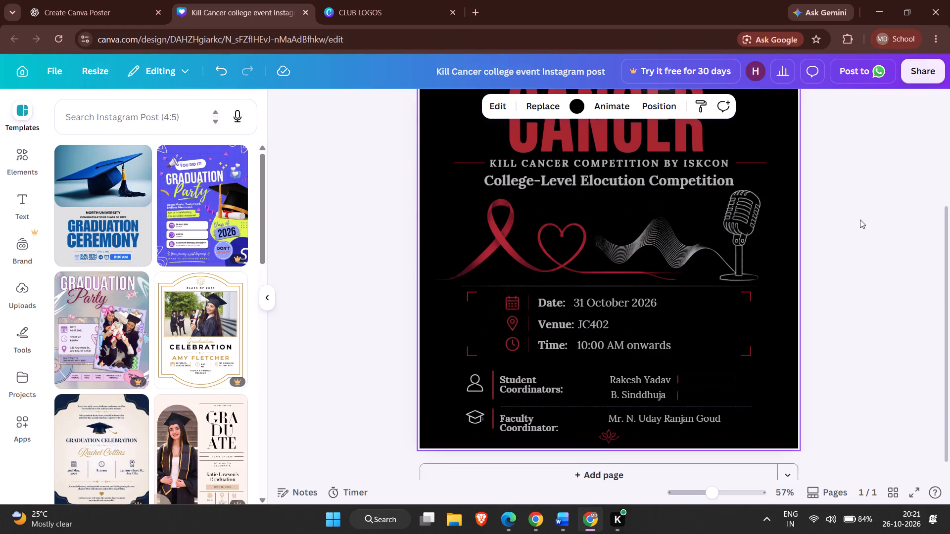
scroll(860, 220, "down", 1)
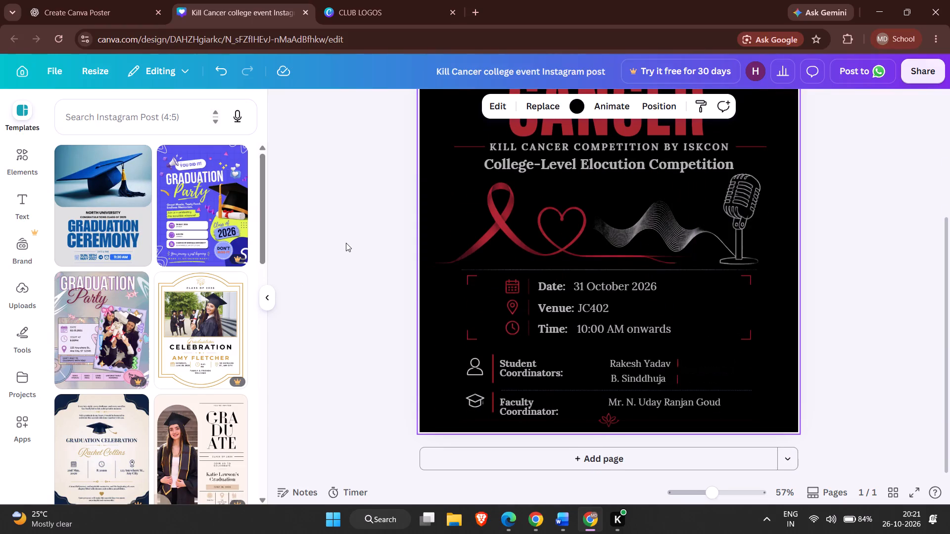
left_click(838, 220)
scroll(838, 220, "up", 3)
left_click(741, 191)
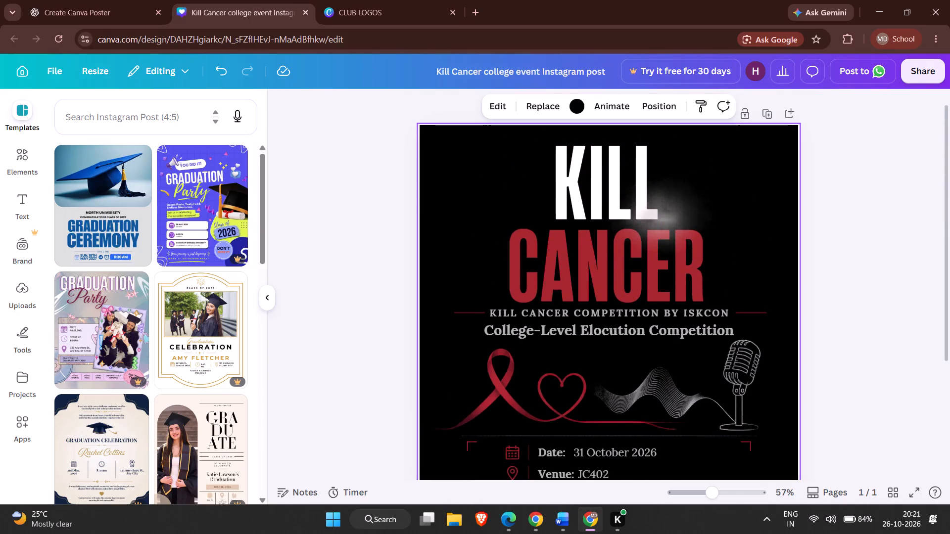
left_click(371, 0)
scroll(613, 309, "up", 4)
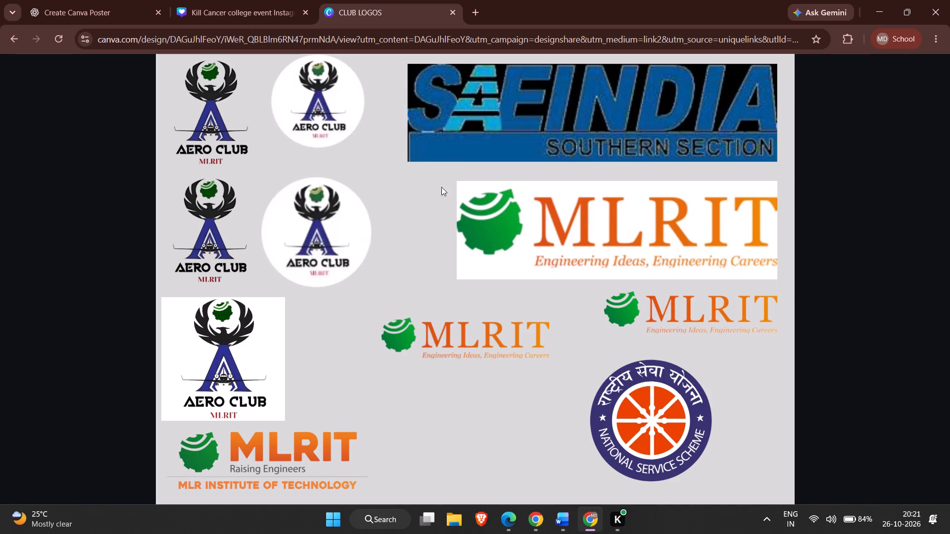
left_click(63, 38)
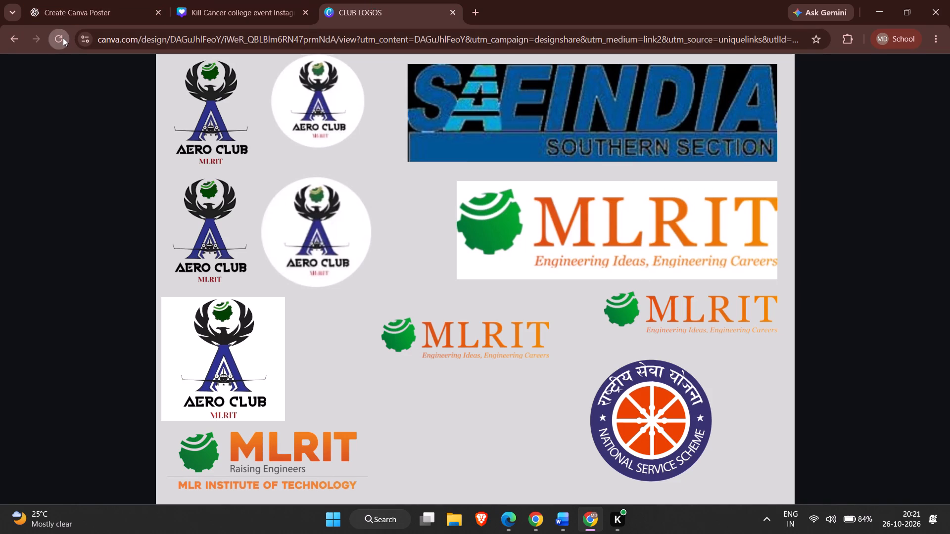
left_click(223, 0)
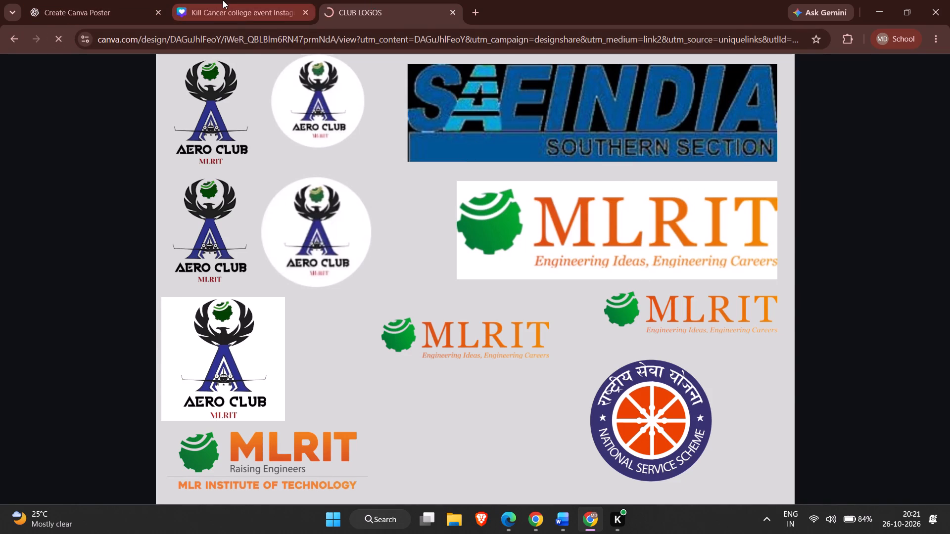
left_click(371, 0)
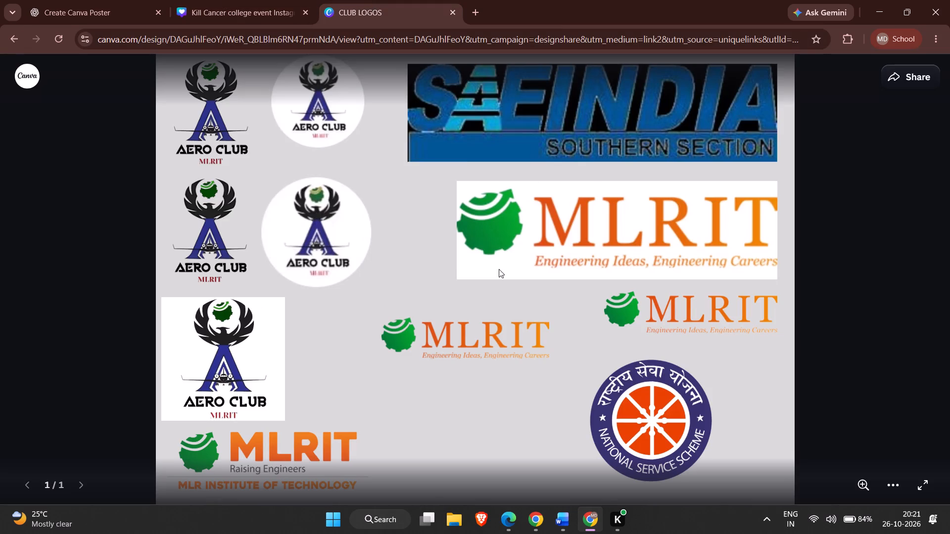
left_click(920, 484)
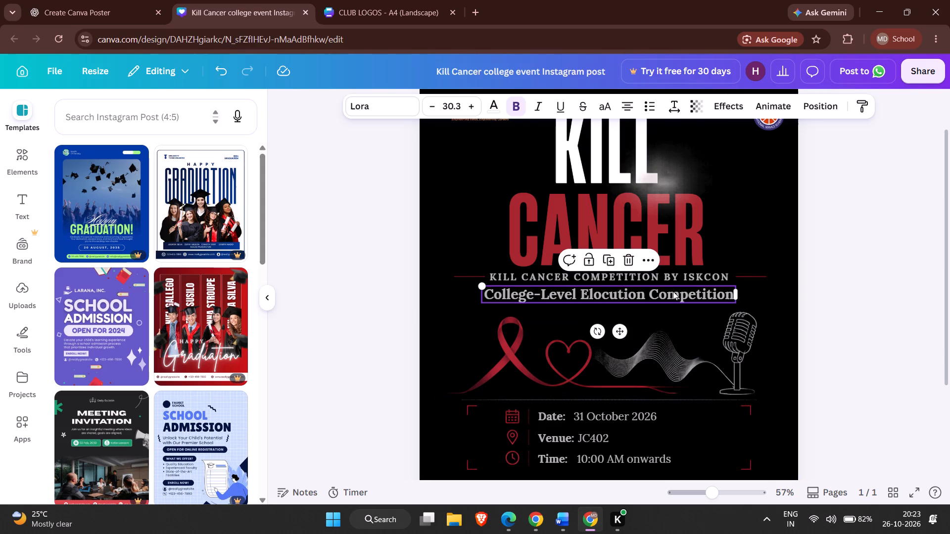
key("Down")
key("Down")
key("Down")
key("Down")
key("Down")
key("Down")
key("Down")
key("Down")
key("Down")
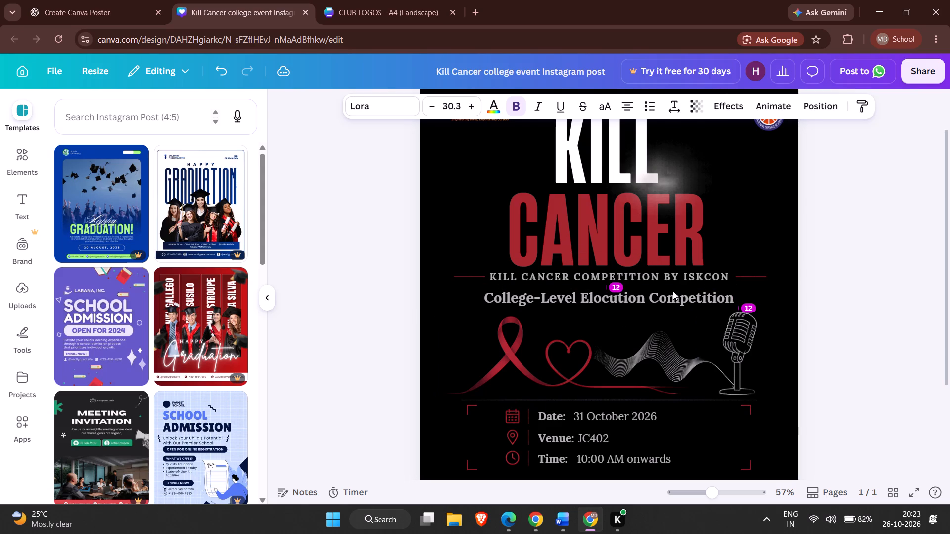
key("Down")
Nudge the "KILL CANCER COMPETITION BY ISKCON" line slightly down, away from the CANCER title.
left_click(696, 275)
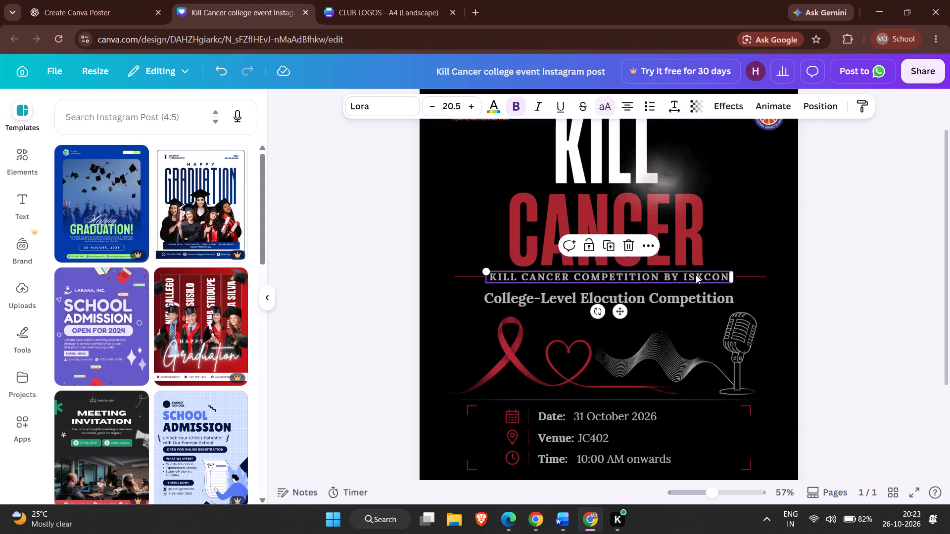
key("Down")
key("Down")
key("Down")
key("Down")
key("Down")
key("Down")
key("Down")
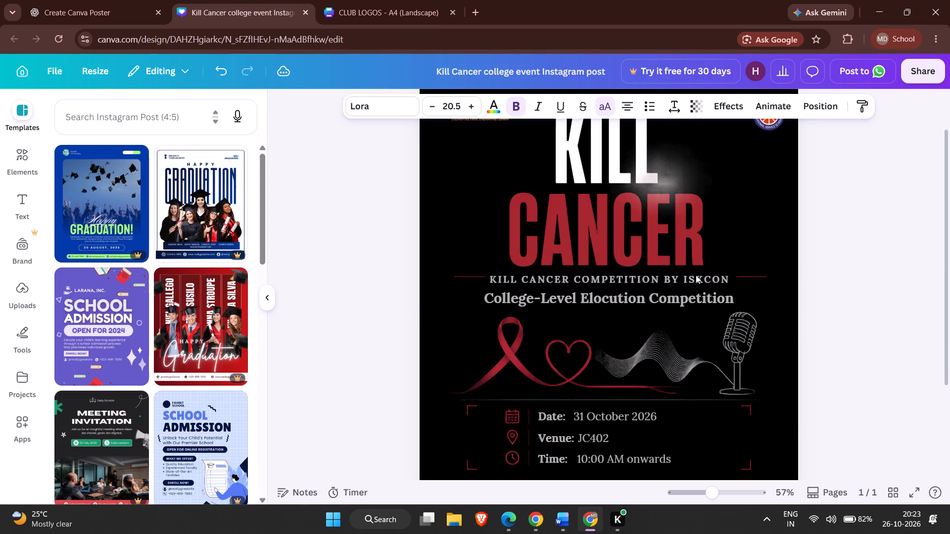
key("Down")
key("Down")
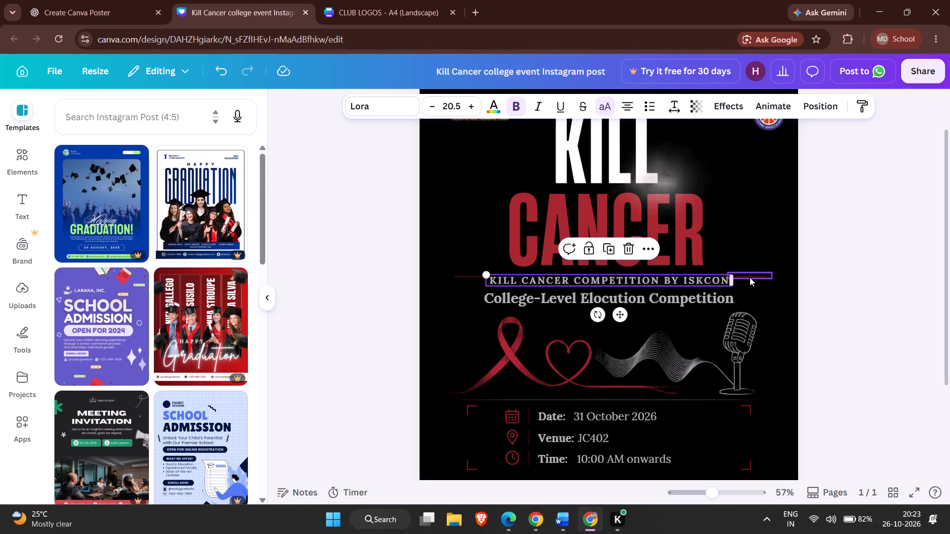
Nudge the red line after "BY ISKCON" down until it is vertically centered on that subtitle text.
left_click(750, 277)
key("Down")
key("Down")
key("Down")
key("Down")
key("Down")
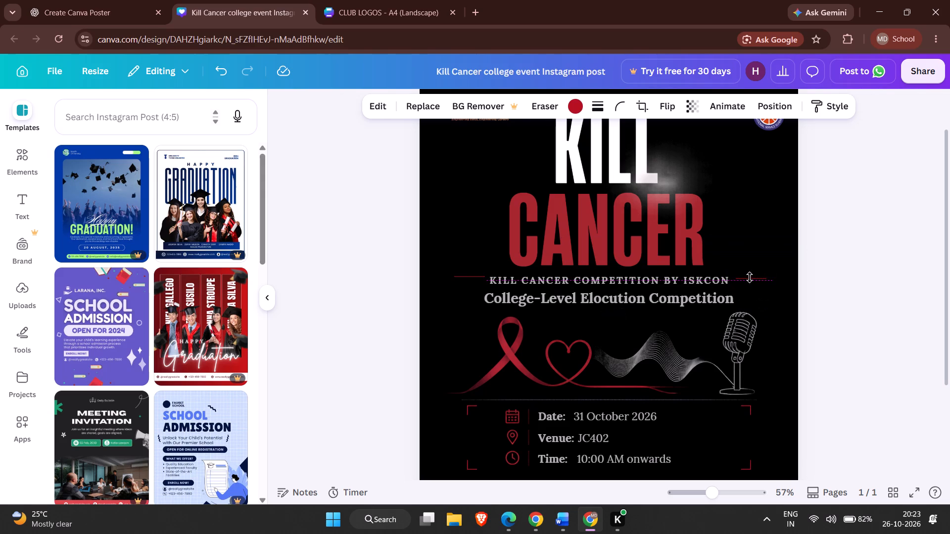
Nudge the red line after "BY ISKCON" further down until it is level with the middle of that subtitle text.
key("Down")
key("Down")
key("Down")
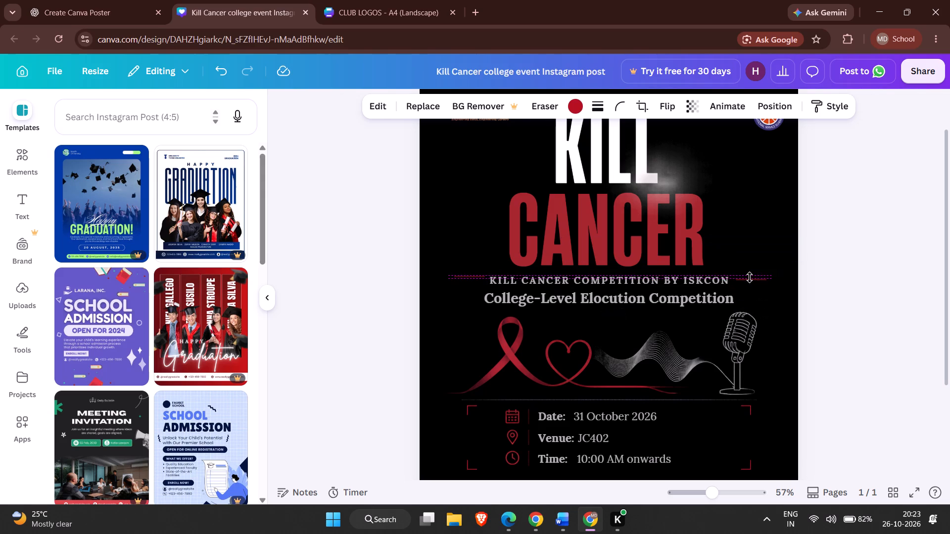
key("Down")
key("Down")
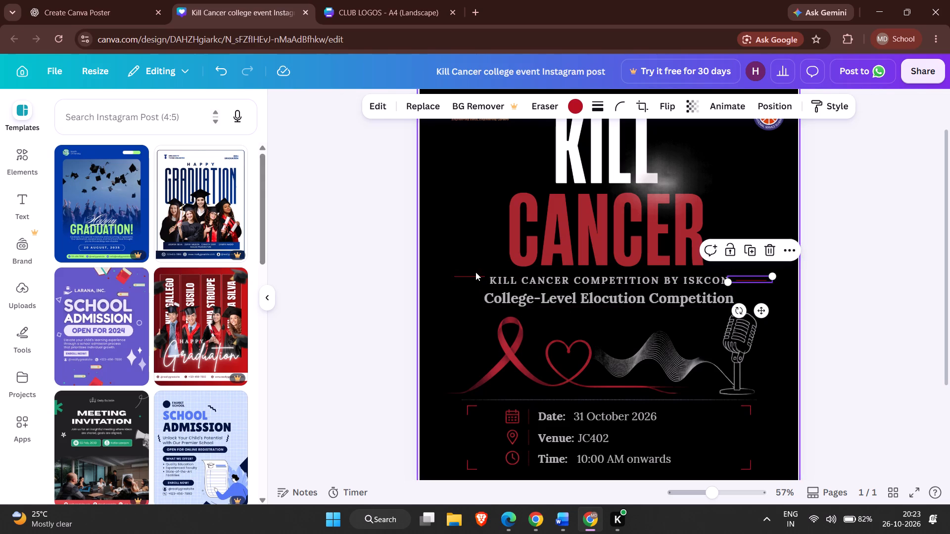
Nudge the red line before "KILL CANCER COMPETITION" down until it is level with the line at the subtitle's other end.
left_click(475, 272)
key("Down")
key("Down")
key("Down")
key("Down")
key("Down")
key("Down")
key("Down")
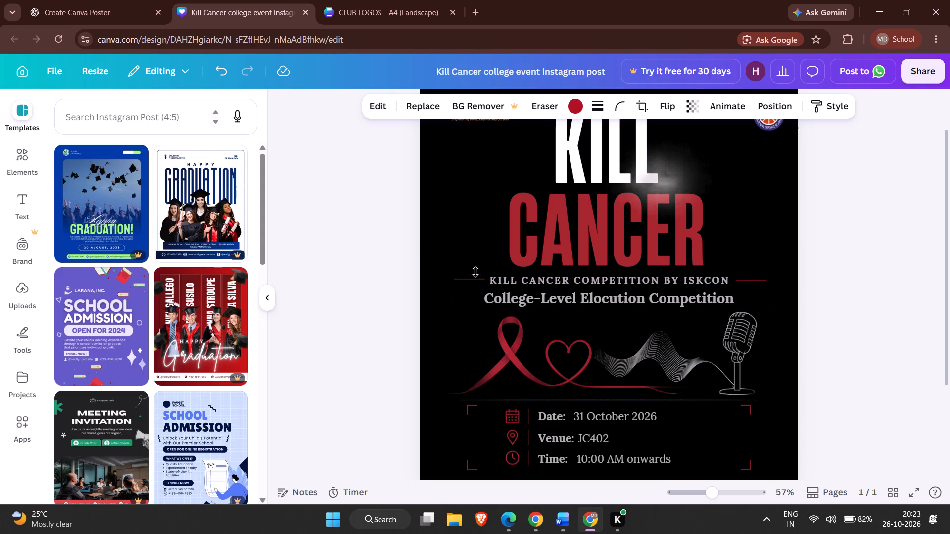
key("Down")
key("Down")
key("Down")
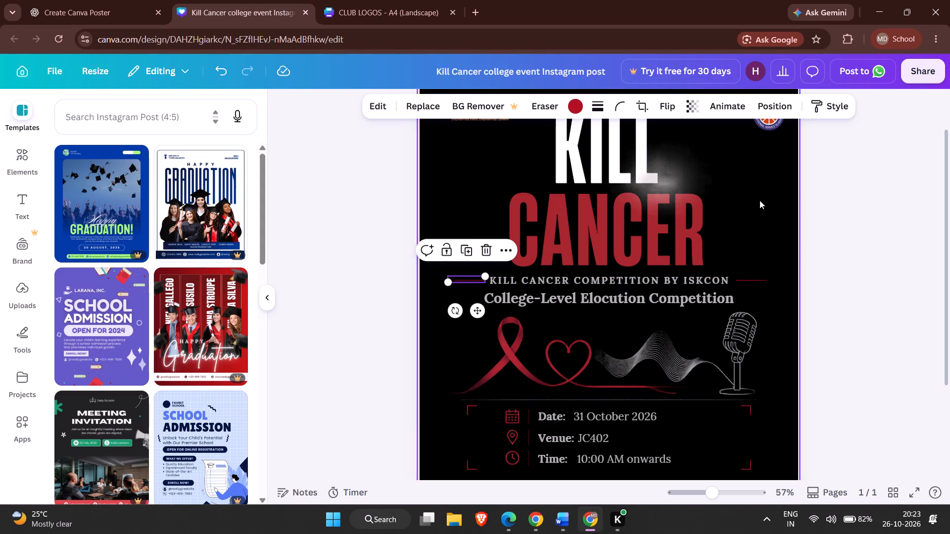
left_click(869, 196)
Nudge the red CANCER title slightly down, closer to the "KILL CANCER COMPETITION BY ISKCON" line and still centered on the poster.
scroll(819, 220, "up", 1)
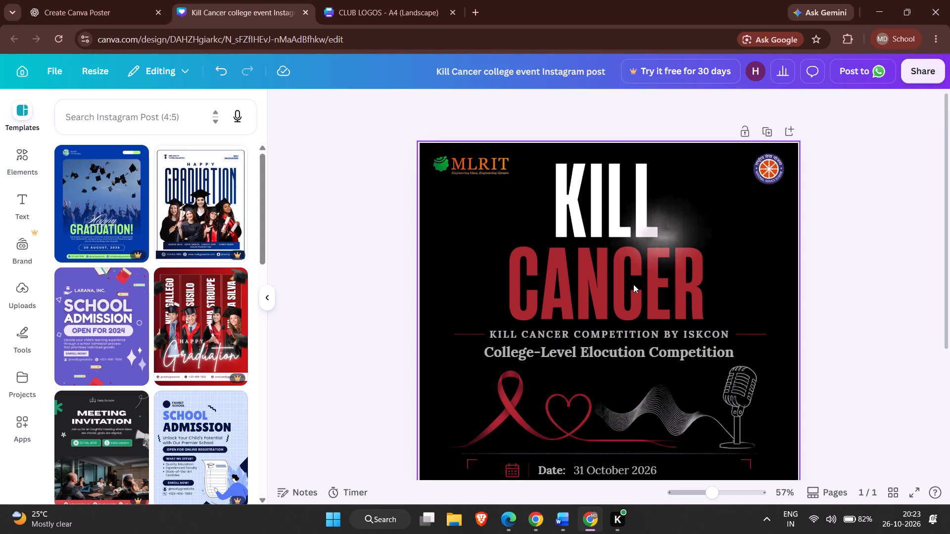
left_click(626, 287)
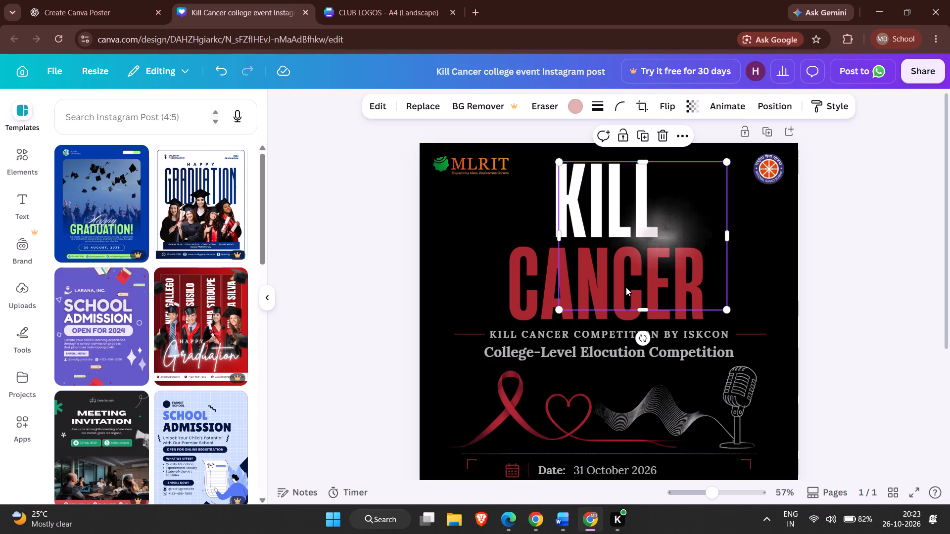
left_click(527, 296)
key("Down")
key("Down")
key("Down")
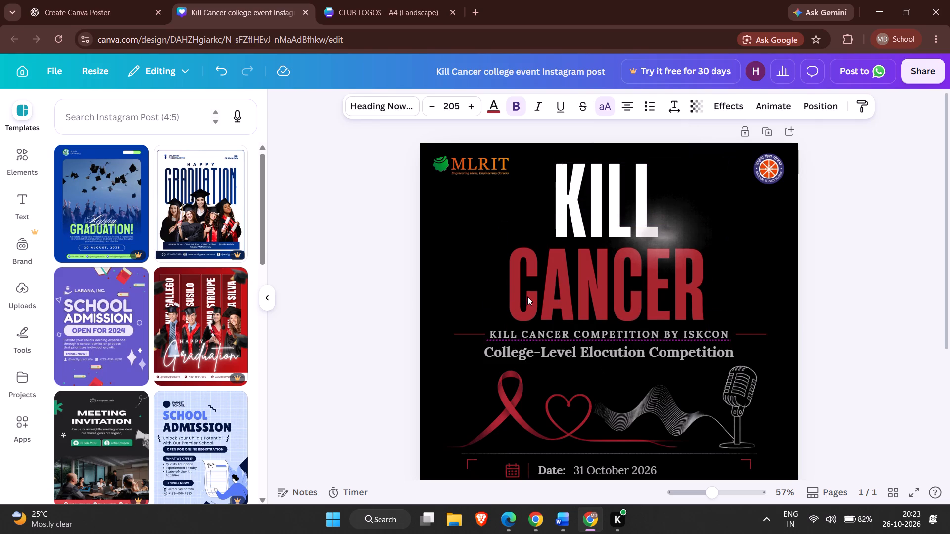
key("Down")
key("Down")
key("Down")
key("Down")
key("Down")
key("Down")
key("Down")
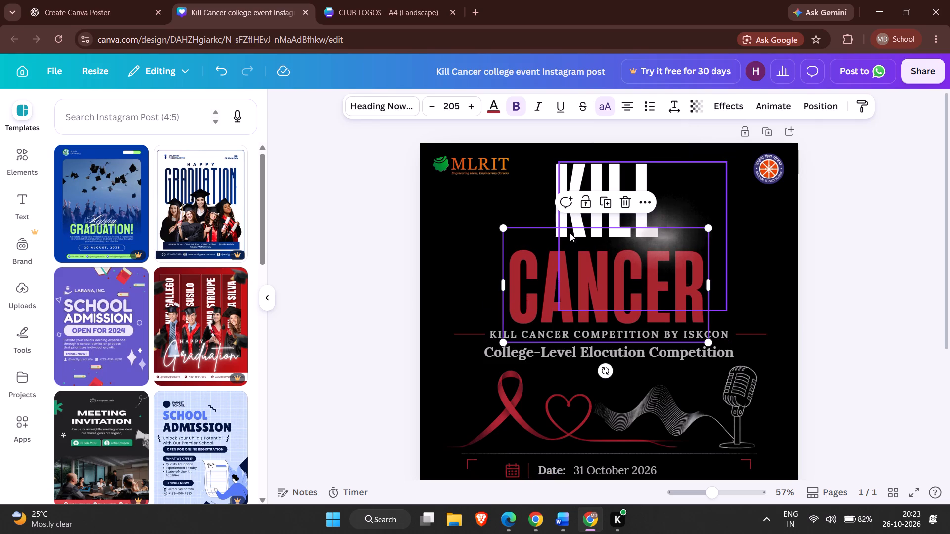
Nudge the white KILL title slightly down, closer to the CANCER title.
left_click(554, 198)
key("Down")
key("Down")
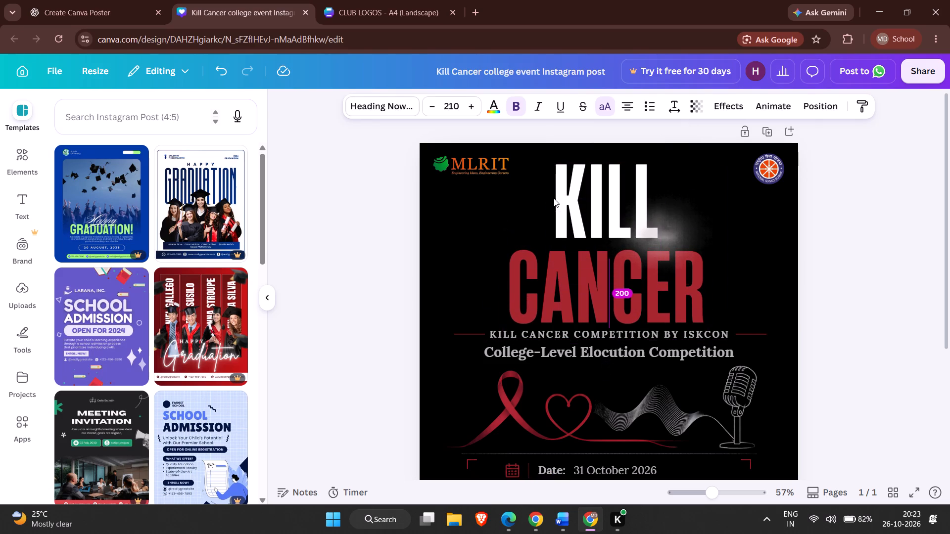
key("Down")
key("Down")
key("Down")
key("Down")
key("Down")
key("Down")
key("Down")
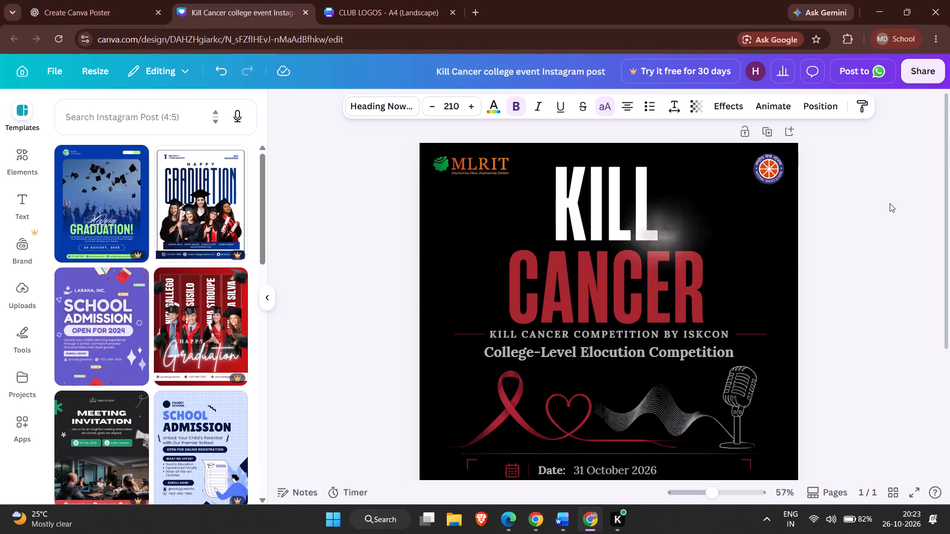
left_click(890, 203)
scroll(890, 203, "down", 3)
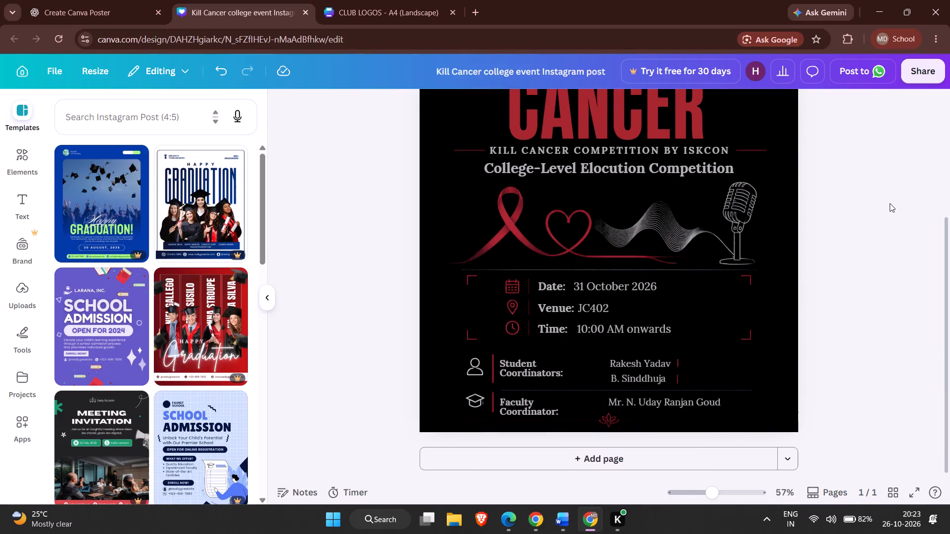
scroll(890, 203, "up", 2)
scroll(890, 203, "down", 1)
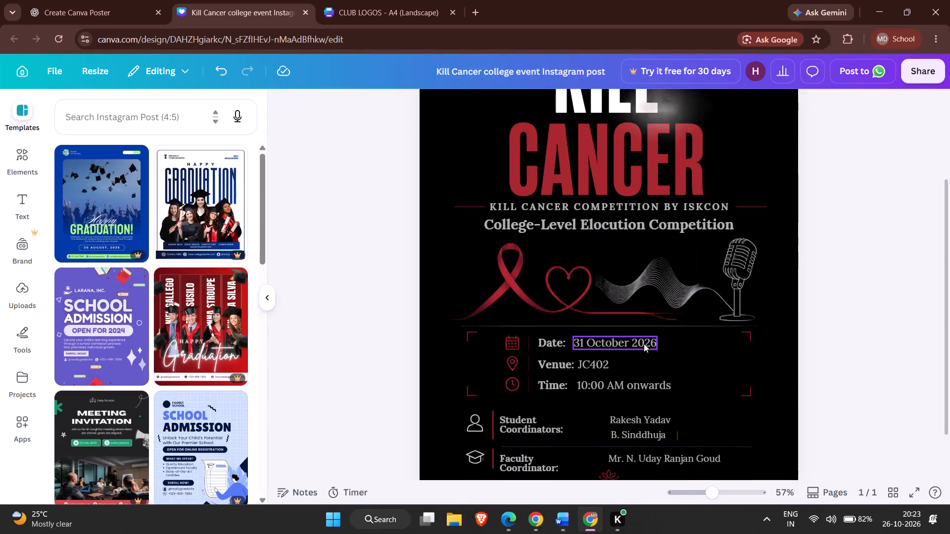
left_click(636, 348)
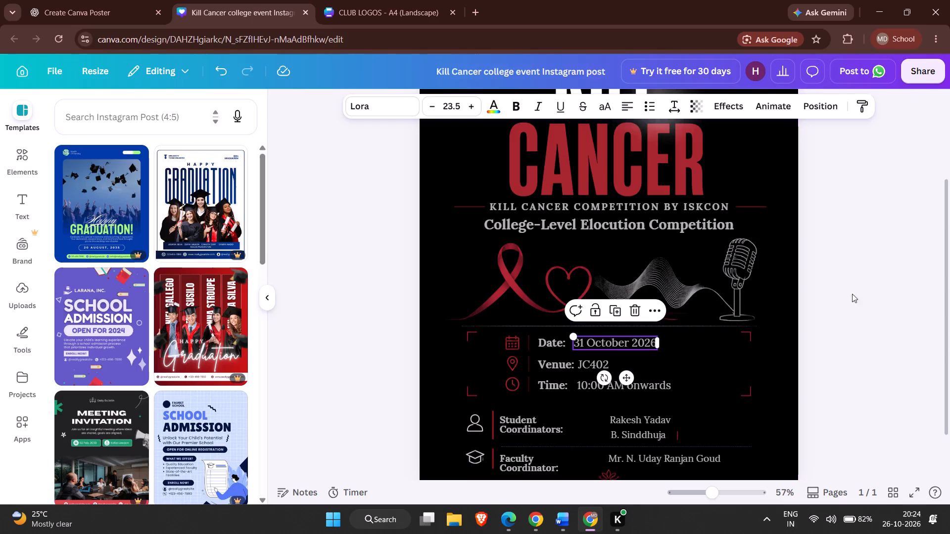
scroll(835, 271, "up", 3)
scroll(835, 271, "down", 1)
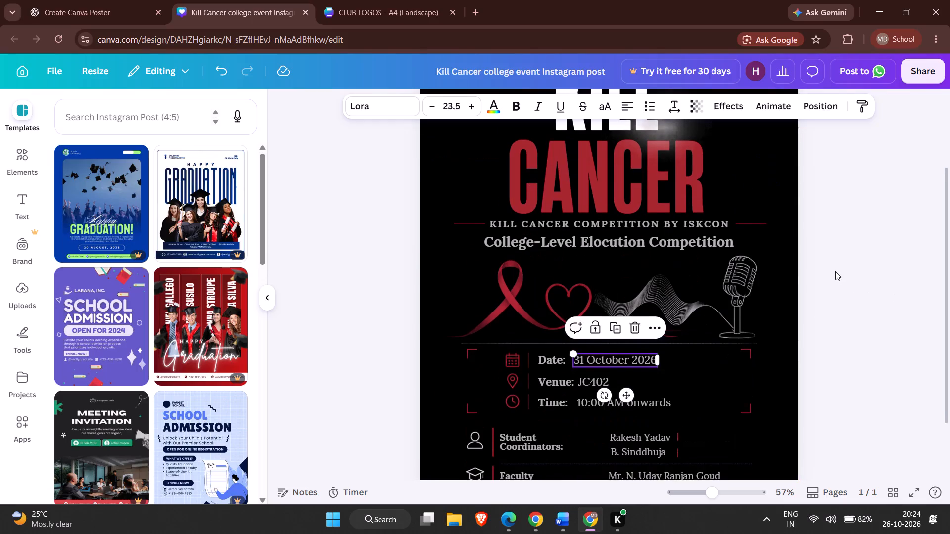
Nudge the "Faculty Coordinator:" label slightly up so it lines up with its graduation cap icon and the faculty name.
scroll(835, 271, "down", 2)
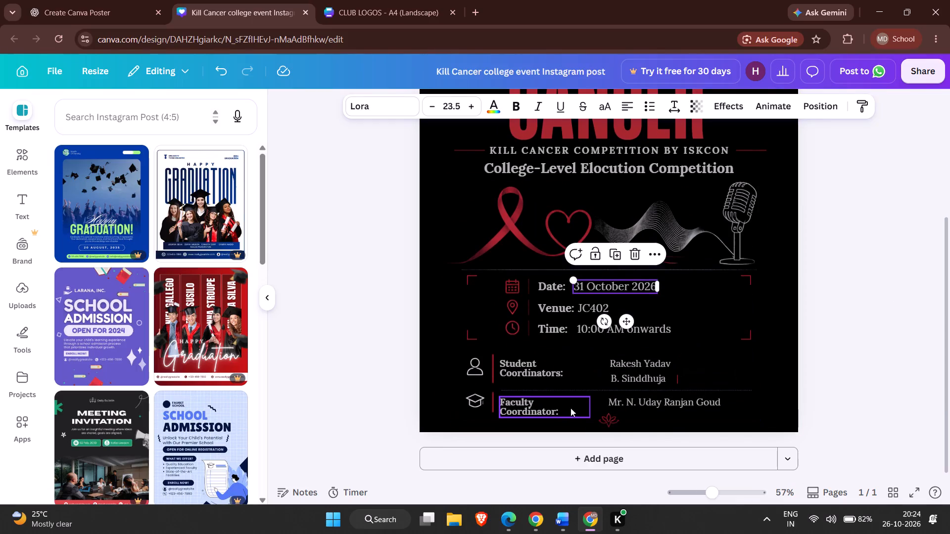
left_click(556, 407)
key("Up")
key("Up")
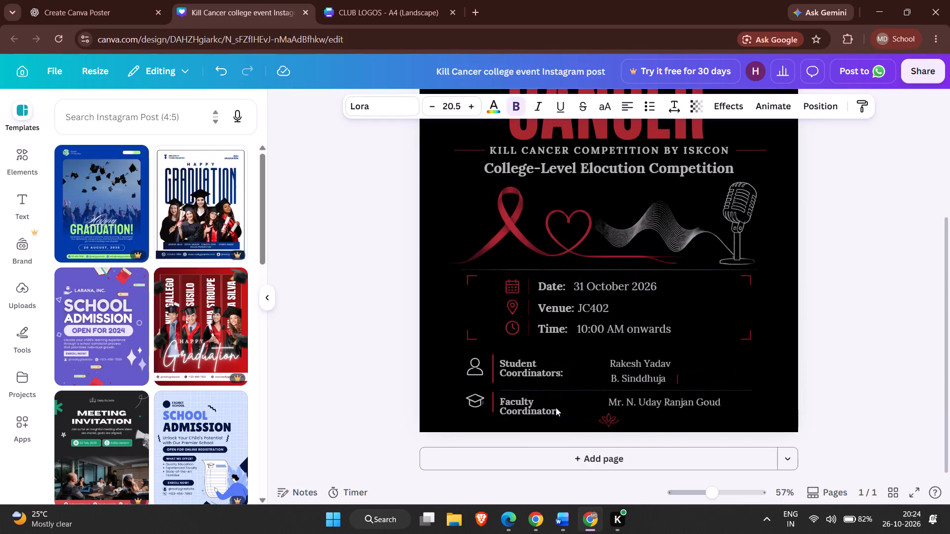
key("Up")
key("Up")
key("Up")
key("Up")
key("Up")
key("Up")
key("Up")
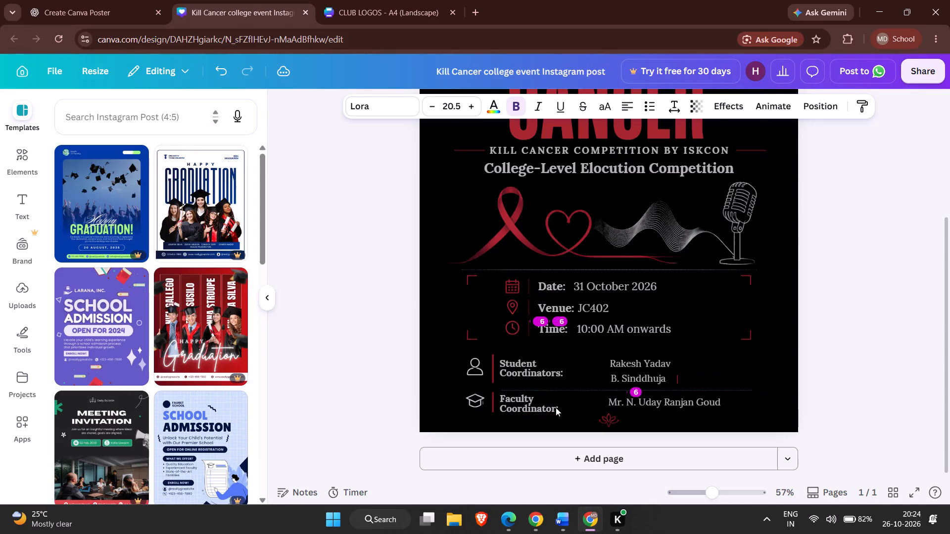
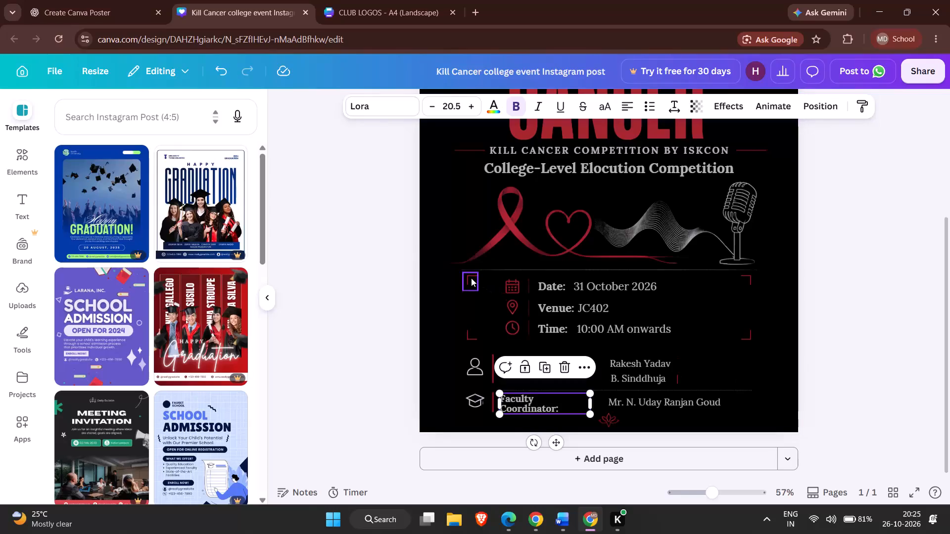
Nudge the red top-left corner bracket of the event details frame inward, close to the calendar icon beside the date.
left_click(471, 278)
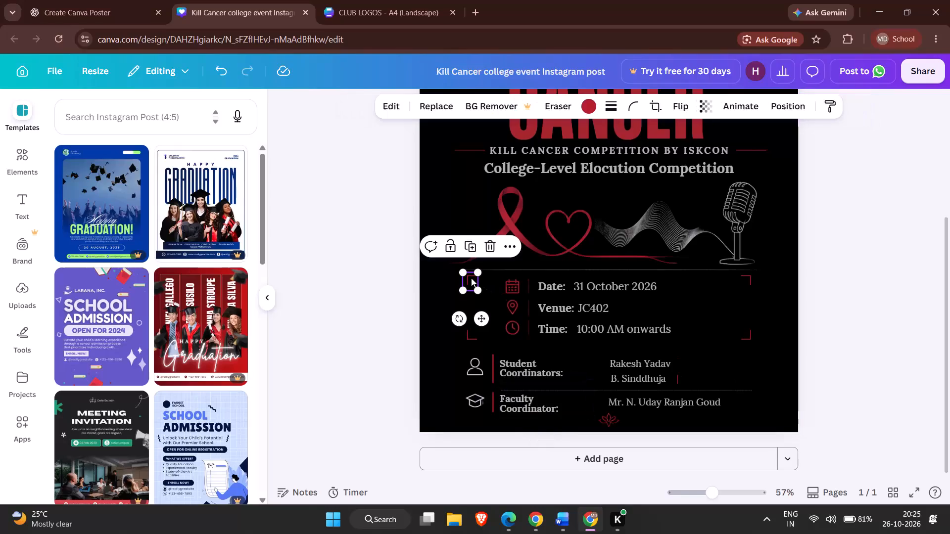
key("Right")
key("Right")
key("Right")
key("Right")
key("Right")
key("Right")
key("Right")
key("Right")
key("Right")
key("Right")
key("Right")
key("Right")
key("Right")
key("Right")
key("Right")
key("Right")
key("Right")
key("Right")
key("Right")
key("Right")
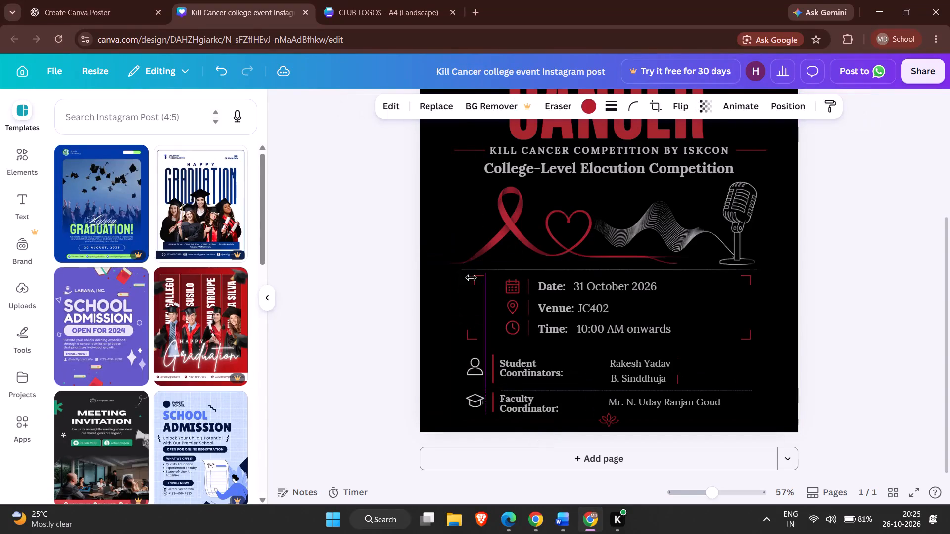
key("Right")
key("Right")
key("Right")
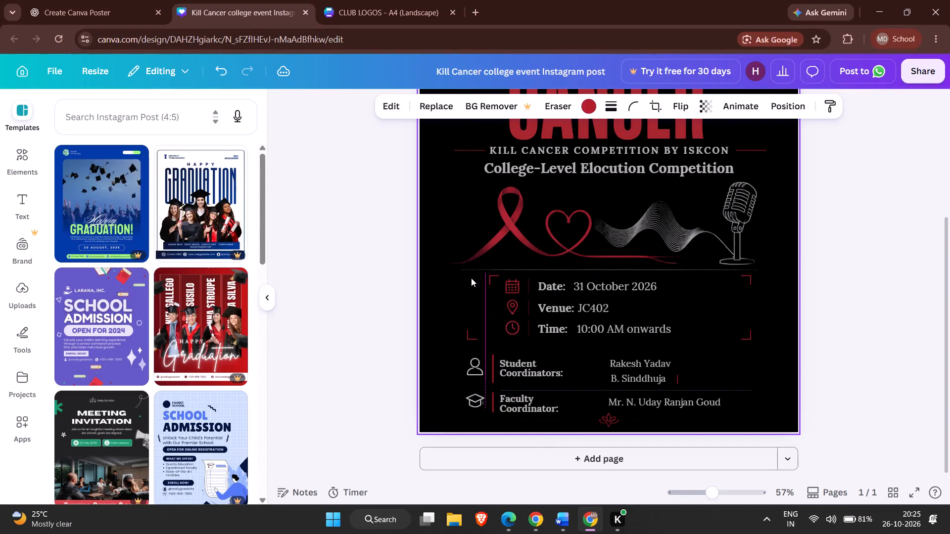
key("Right")
key("Right")
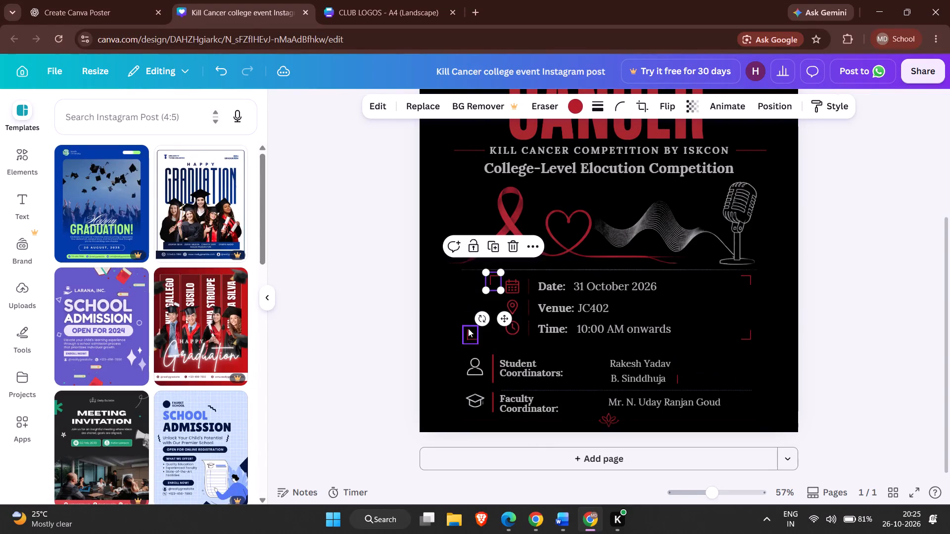
Nudge the red bottom-left corner bracket of the event details frame inward to line up beneath the top-left bracket.
left_click(468, 329)
key("Right")
key("Right")
key("Right")
key("Right")
key("Right")
key("Right")
key("Right")
key("Right")
key("Right")
key("Right")
key("Right")
key("Right")
key("Right")
key("Right")
key("Right")
key("Right")
key("Right")
key("Right")
key("Right")
key("Right")
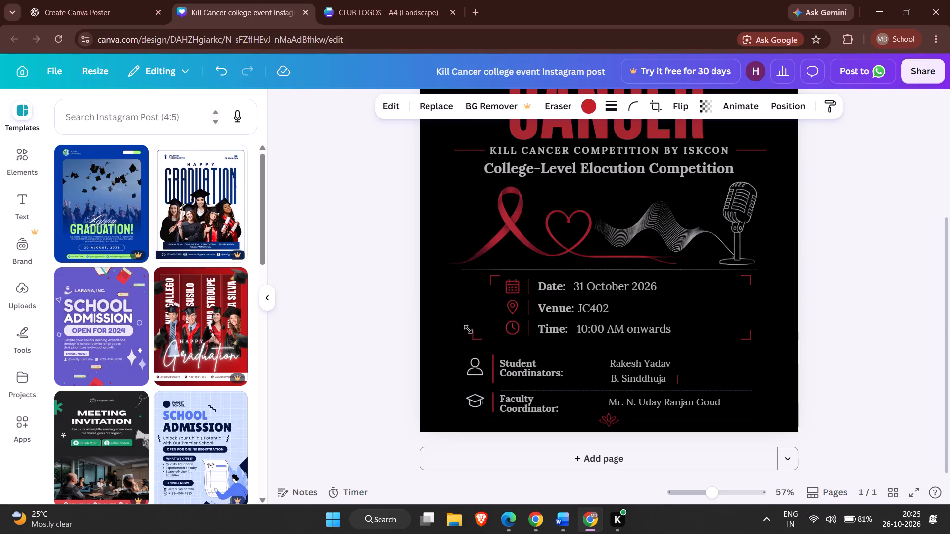
Nudge the red bottom-left corner bracket of the event details frame further inward to align it beneath the top-left bracket.
key("Right")
key("Right")
key("Right")
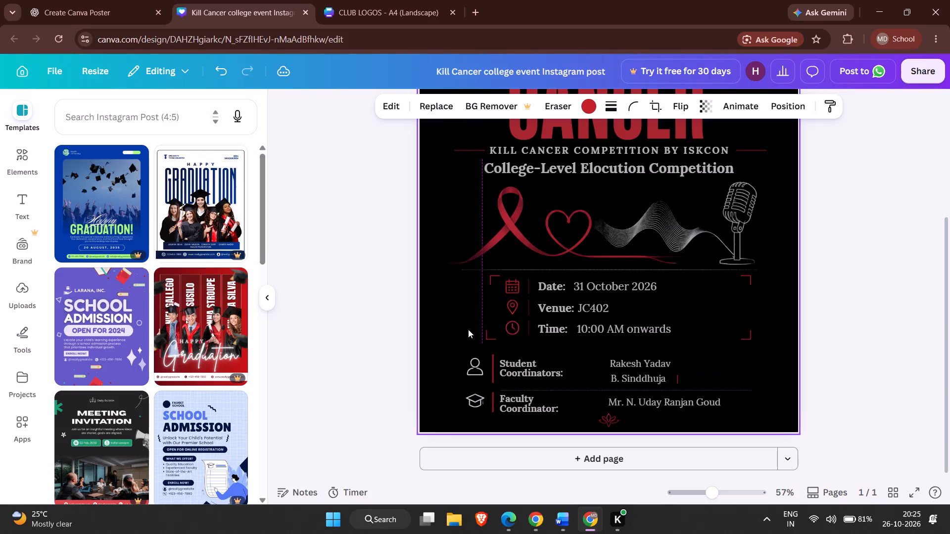
key("Right")
key("Right")
key("Right")
key("Right")
key("Right")
key("Right")
key("Right")
key("Right")
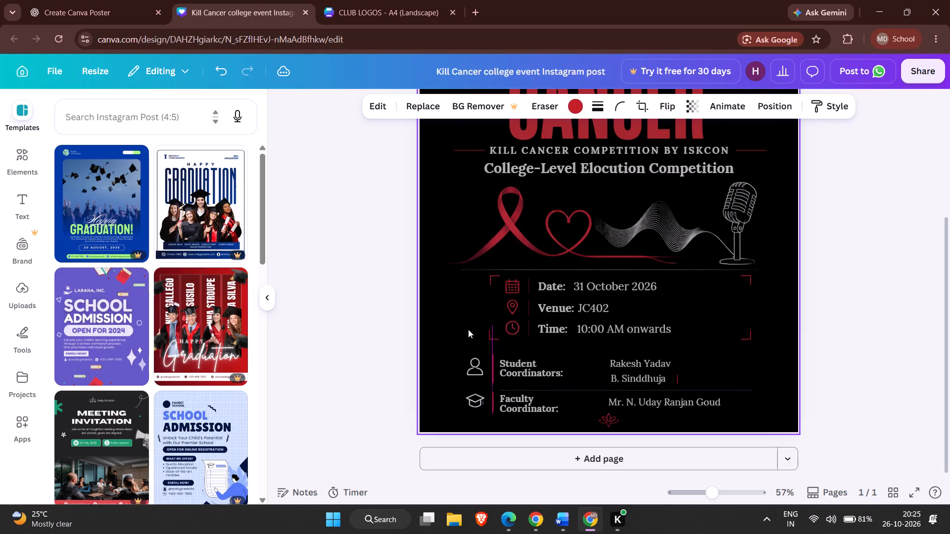
key("Right")
key("Down")
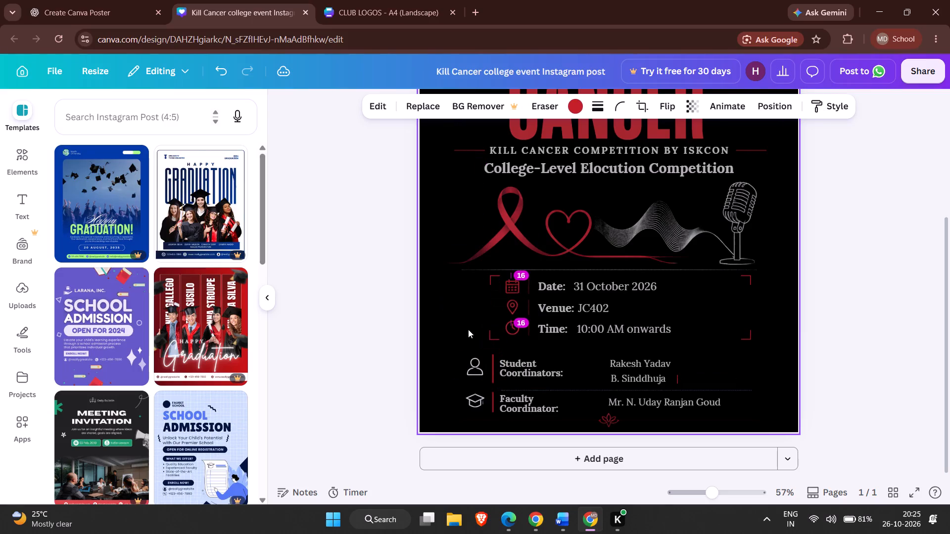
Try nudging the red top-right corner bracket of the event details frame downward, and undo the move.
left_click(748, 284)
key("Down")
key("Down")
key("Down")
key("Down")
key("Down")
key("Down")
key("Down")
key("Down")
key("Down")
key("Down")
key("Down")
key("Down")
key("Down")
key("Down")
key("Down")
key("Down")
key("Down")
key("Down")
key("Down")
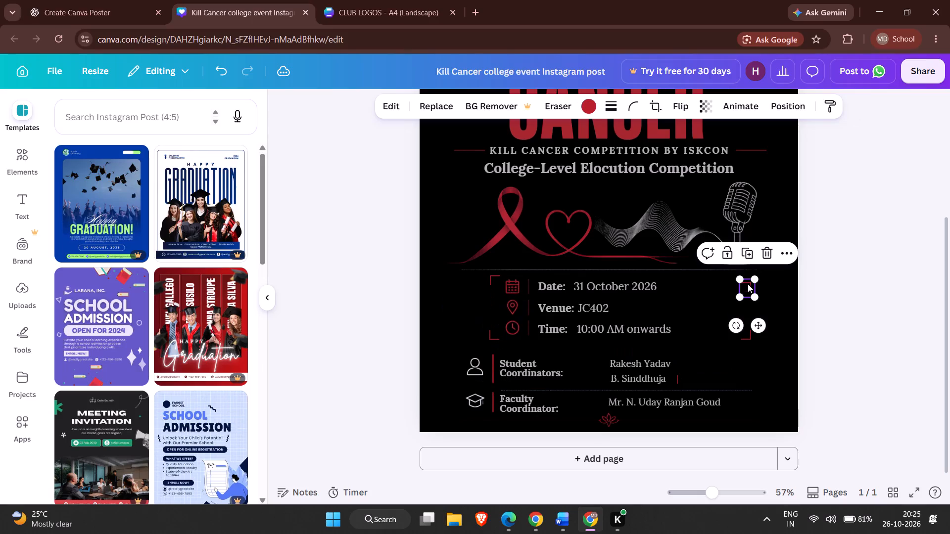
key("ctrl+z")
Nudge the red top-right corner bracket of the event details frame inward, close to the end of the date text.
key("Left")
key("Left")
key("Left")
key("Left")
key("Left")
key("Left")
key("Left")
key("Left")
key("Left")
key("Left")
key("Left")
key("Left")
key("Left")
key("Left")
key("Left")
key("Left")
key("Left")
key("Left")
key("Left")
key("Left")
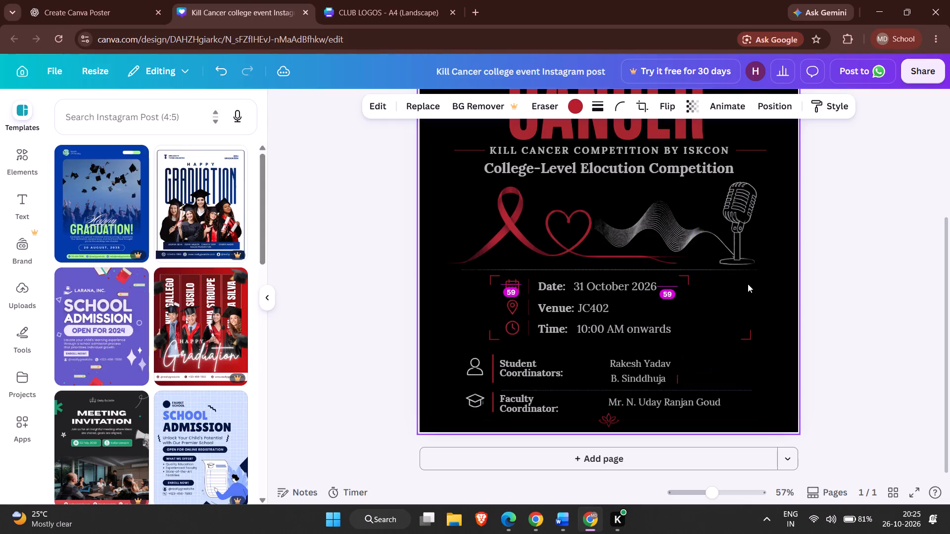
Nudge the red bottom-right corner bracket of the event details frame inward to line up beneath the top-right bracket.
left_click(751, 331)
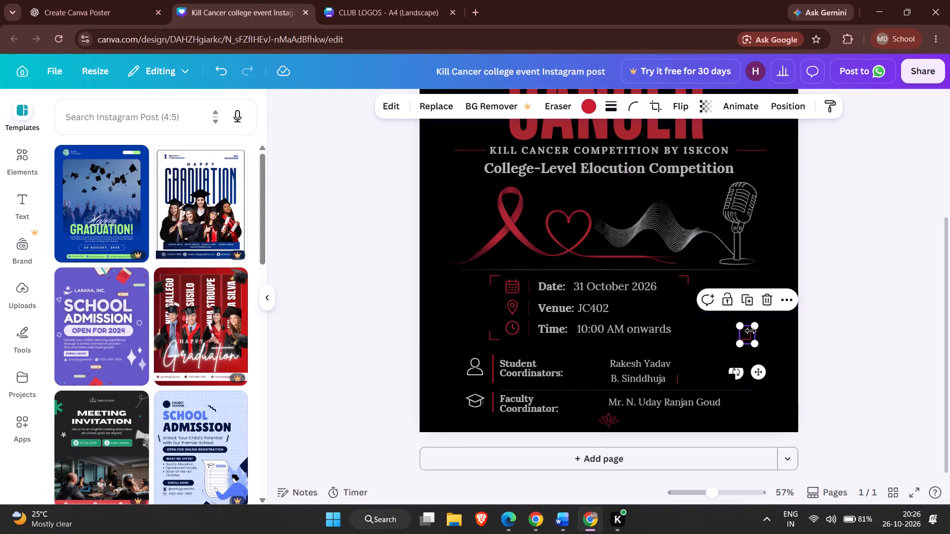
key("Left")
key("Left")
key("Left")
key("Left")
key("Left")
key("Left")
key("Left")
key("Left")
key("Left")
key("Left")
key("Left")
key("Left")
key("Left")
key("Left")
key("Left")
key("Left")
key("Left")
key("Left")
key("Left")
key("Left")
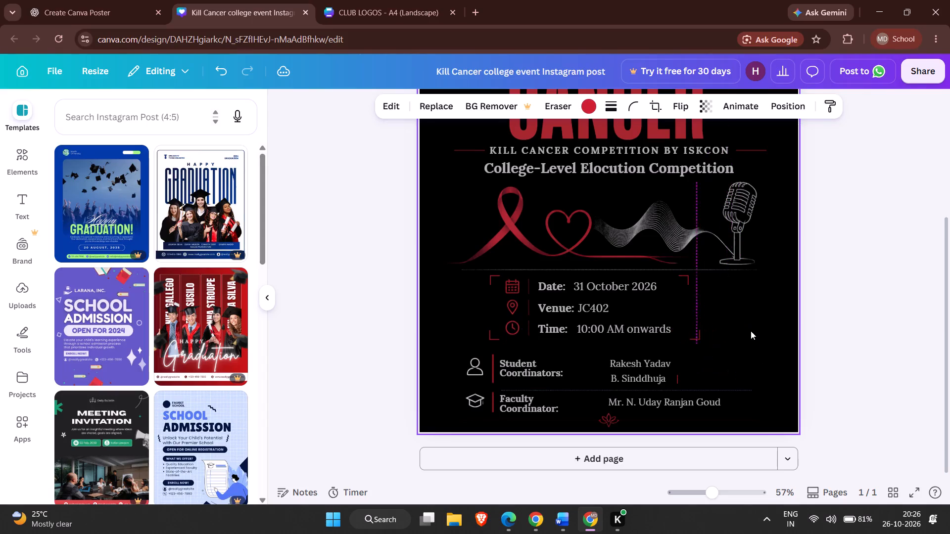
key("Left")
key("Left")
key("Left")
key("Left")
key("Left")
key("Left")
key("Left")
key("Left")
key("Left")
key("Left")
key("Left")
key("Left")
key("Left")
key("Left")
key("Left")
key("Left")
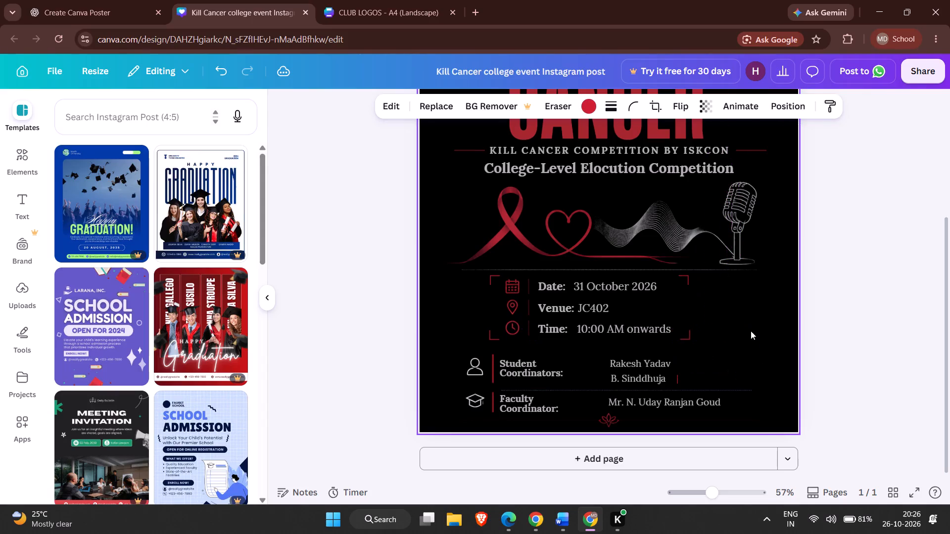
key("Left")
key("Left")
key("Left")
key("Left")
key("Left")
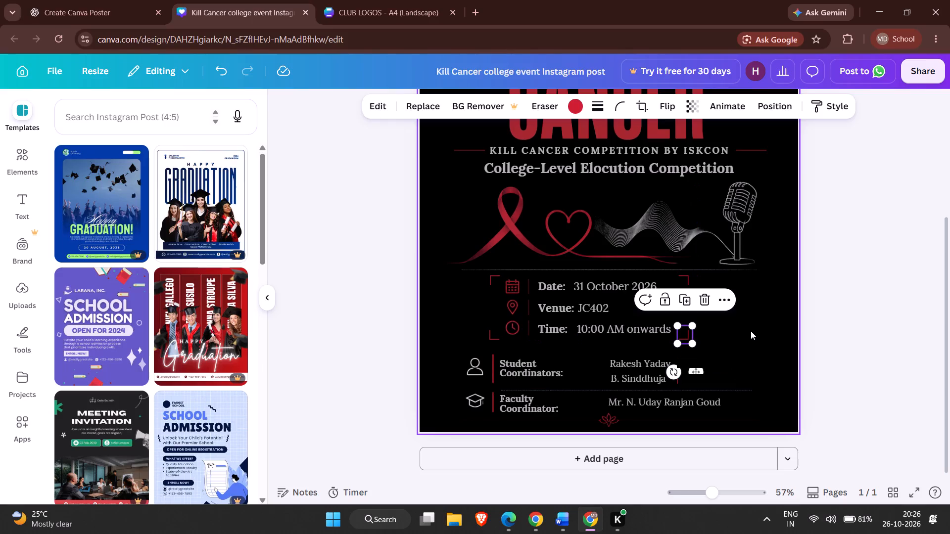
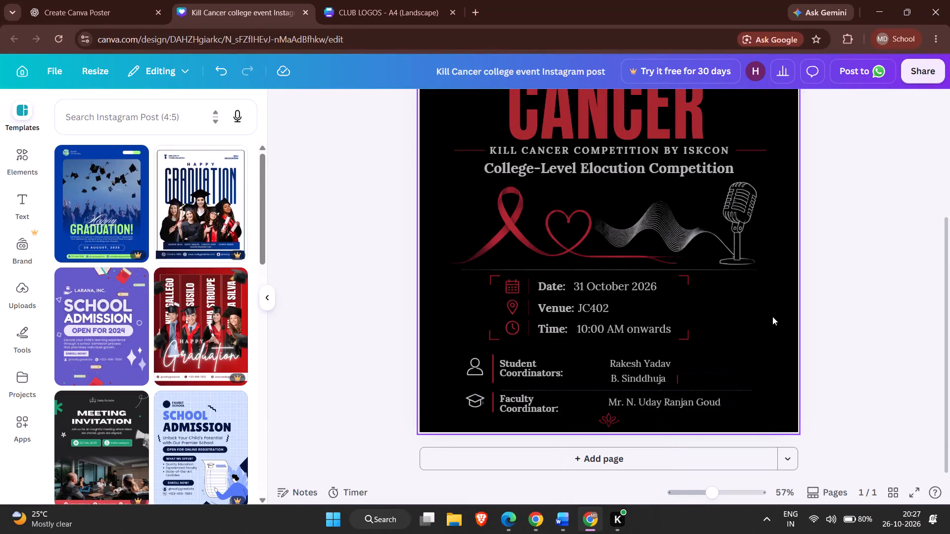
Select the poster's black background and open its colour for editing.
scroll(661, 298, "up", 3)
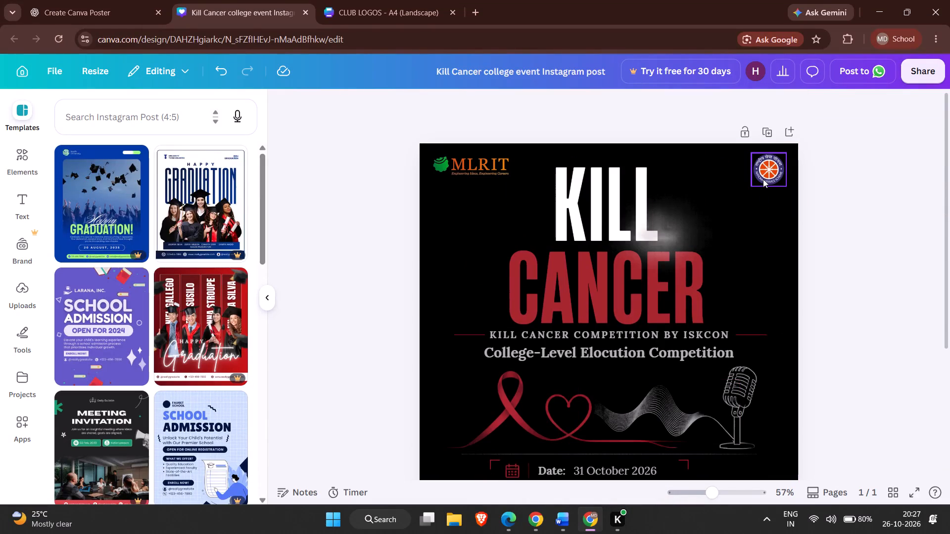
scroll(763, 179, "down", 3)
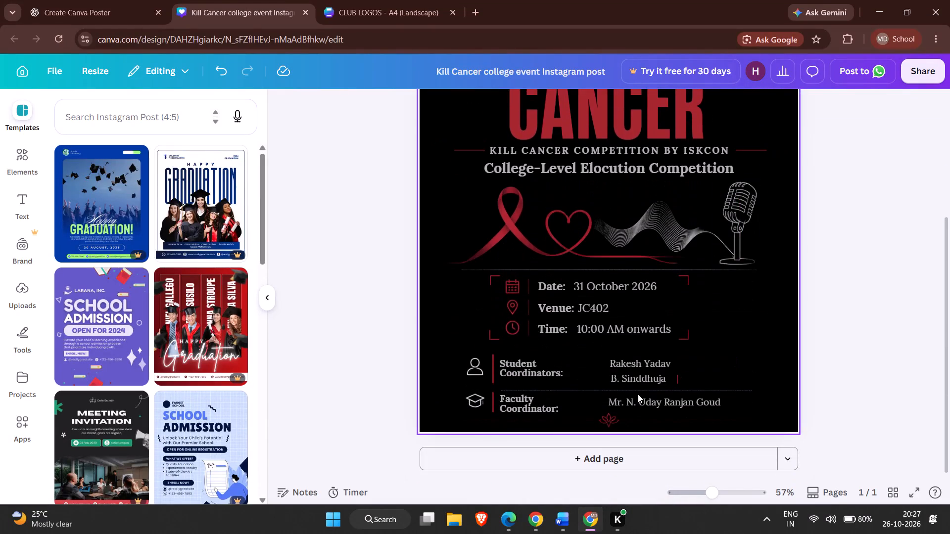
scroll(782, 178, "up", 2)
left_click(752, 188)
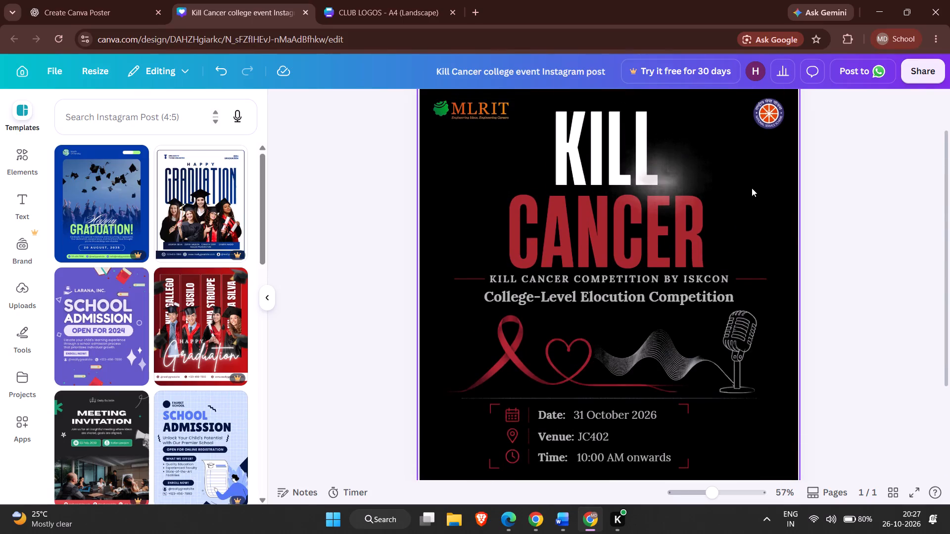
left_click(581, 105)
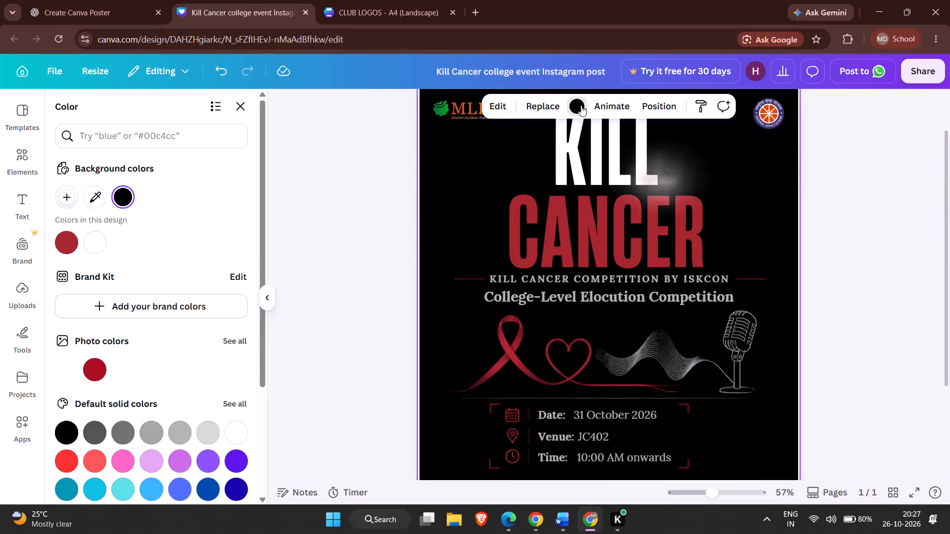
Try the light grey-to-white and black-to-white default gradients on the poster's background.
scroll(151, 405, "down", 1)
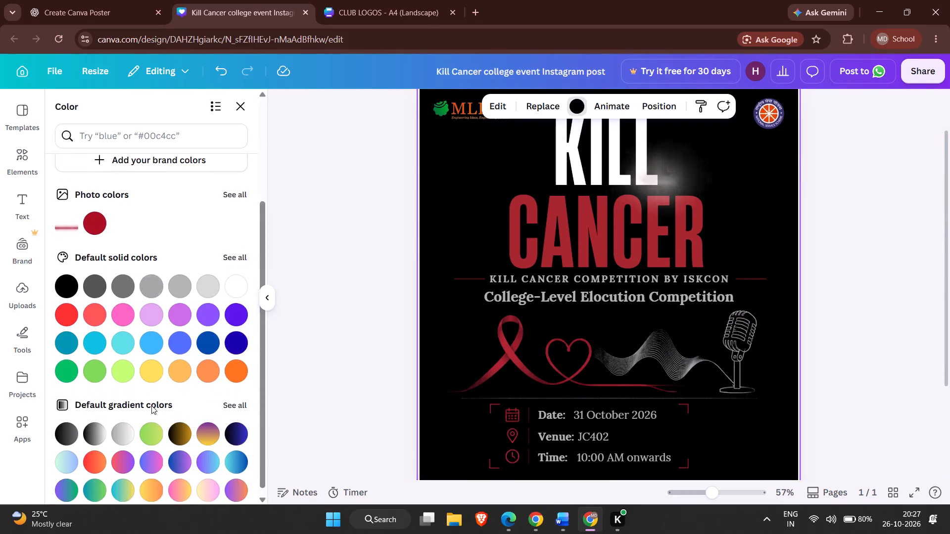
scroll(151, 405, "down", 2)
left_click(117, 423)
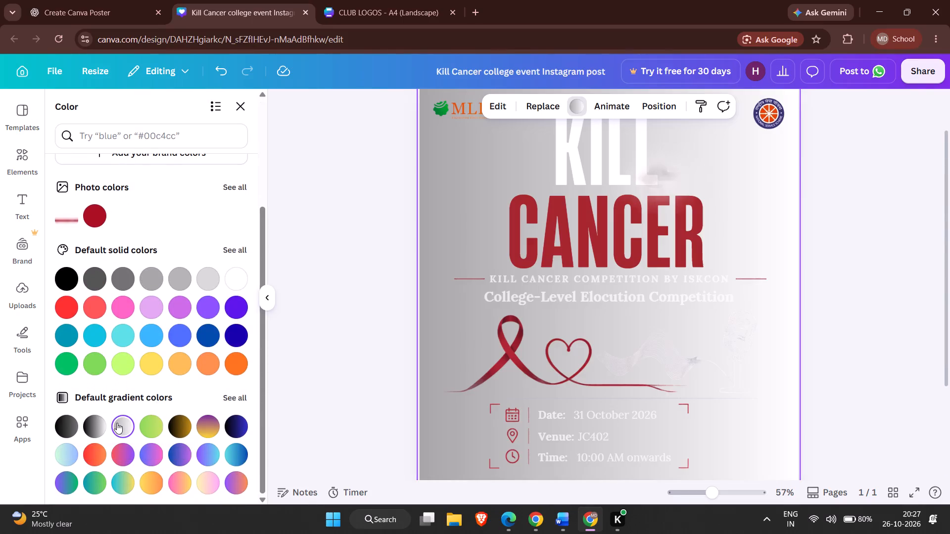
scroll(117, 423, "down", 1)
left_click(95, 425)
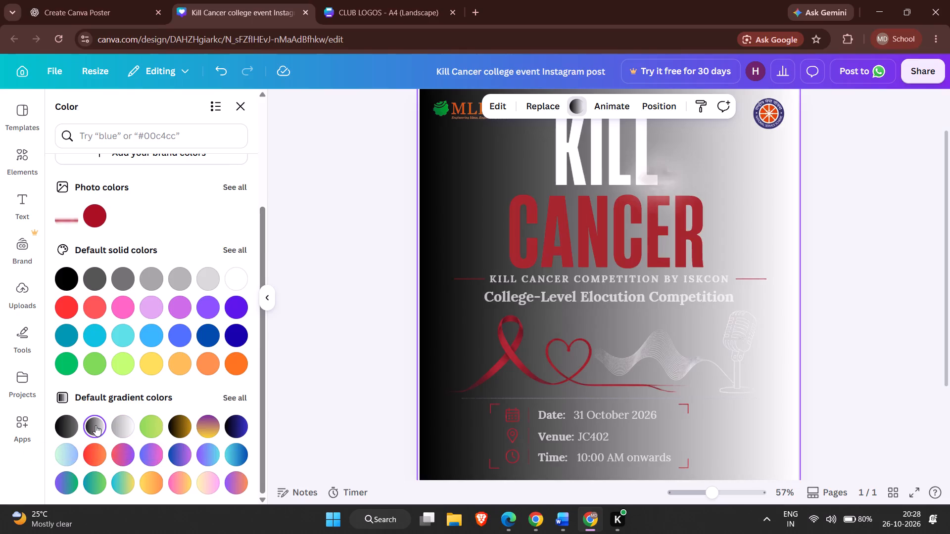
Fill the poster's background with the default black-to-dark-grey gradient and deselect the background.
scroll(95, 425, "down", 1)
left_click(57, 426)
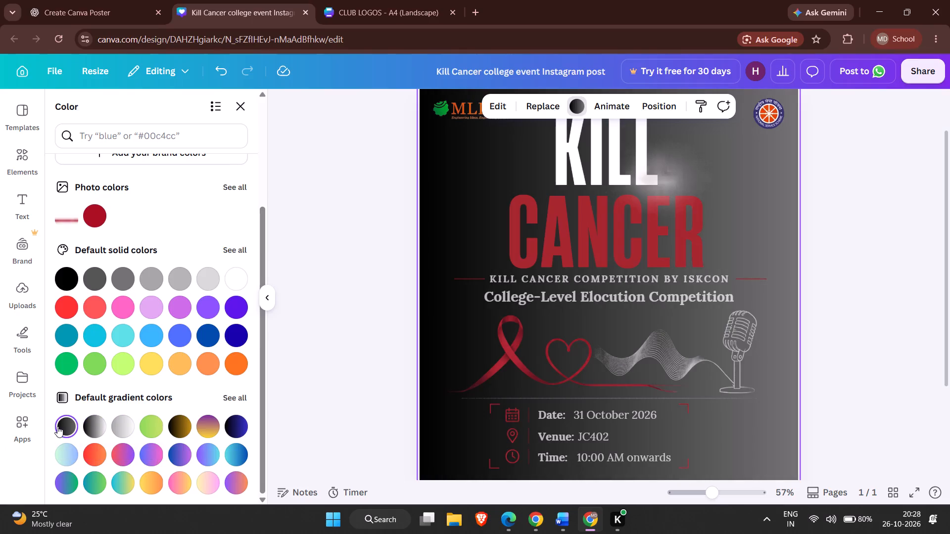
scroll(57, 426, "down", 2)
left_click(358, 330)
scroll(358, 330, "down", 2)
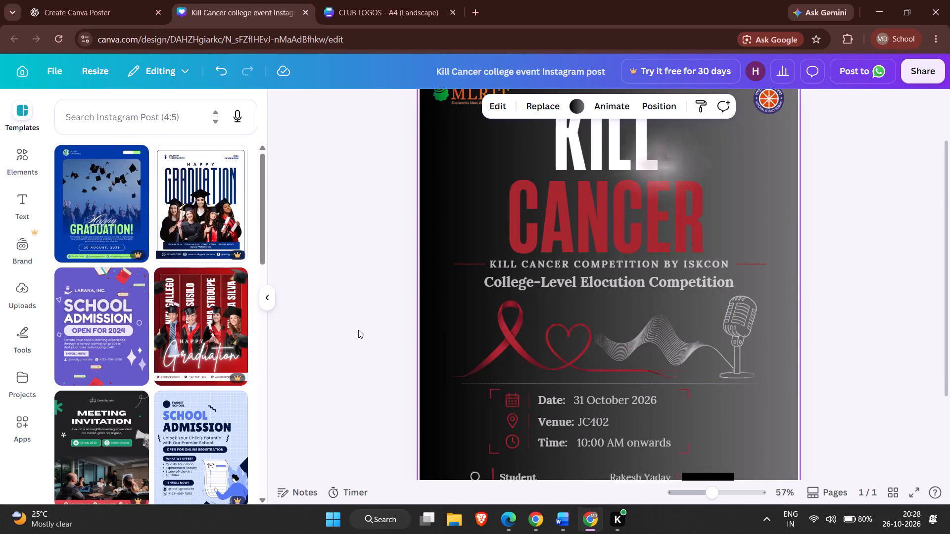
scroll(358, 330, "down", 1)
left_click(884, 118)
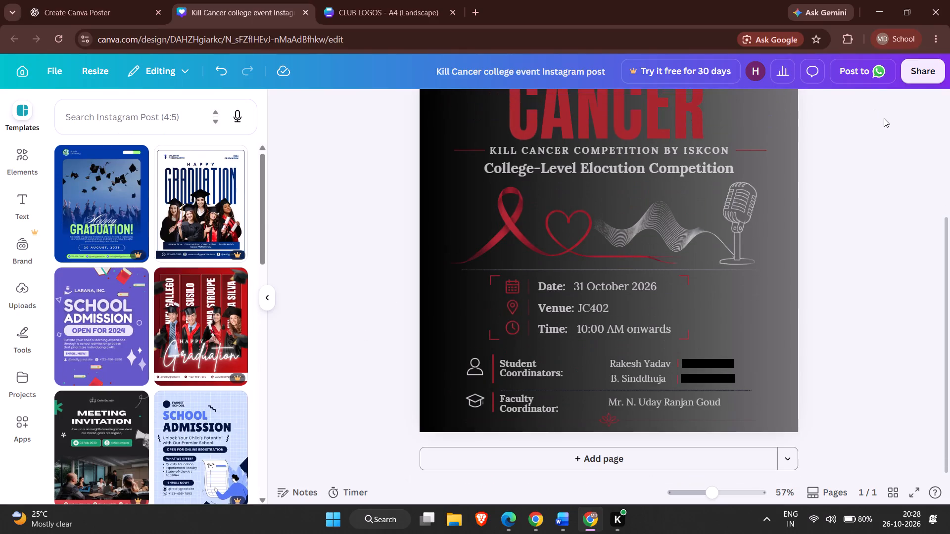
Select the event details block's elements together, starting with the top corner brackets, date text and label, calendar icon, divider and location icon.
scroll(884, 118, "up", 2)
scroll(884, 118, "down", 1)
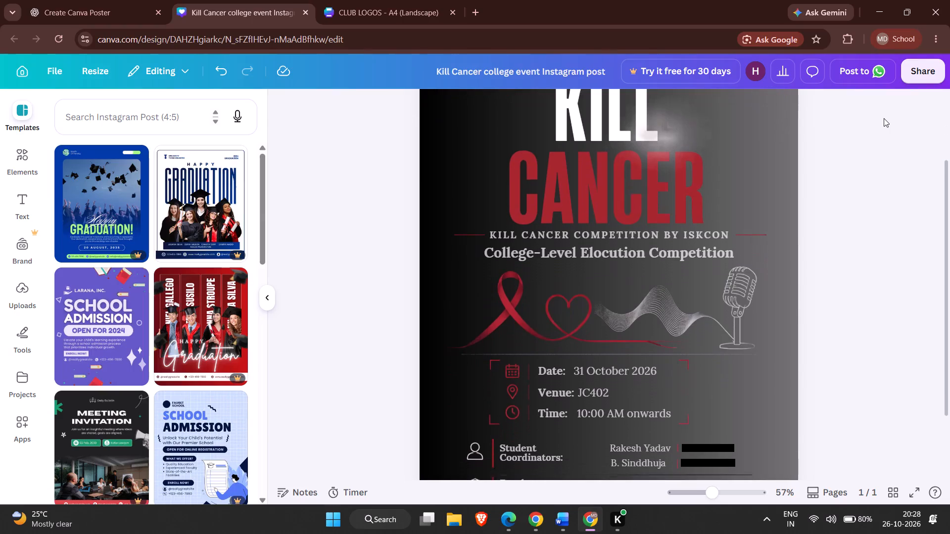
scroll(884, 118, "down", 1)
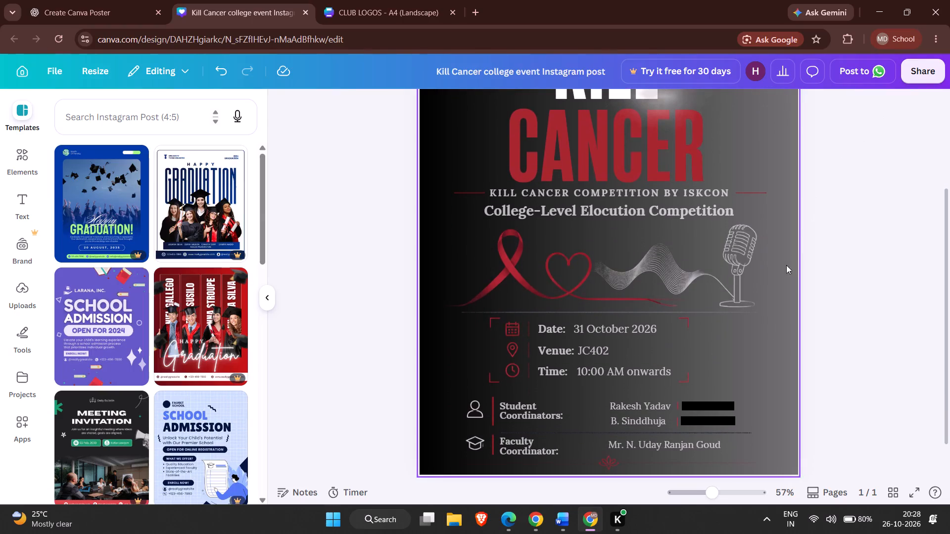
left_click(689, 319)
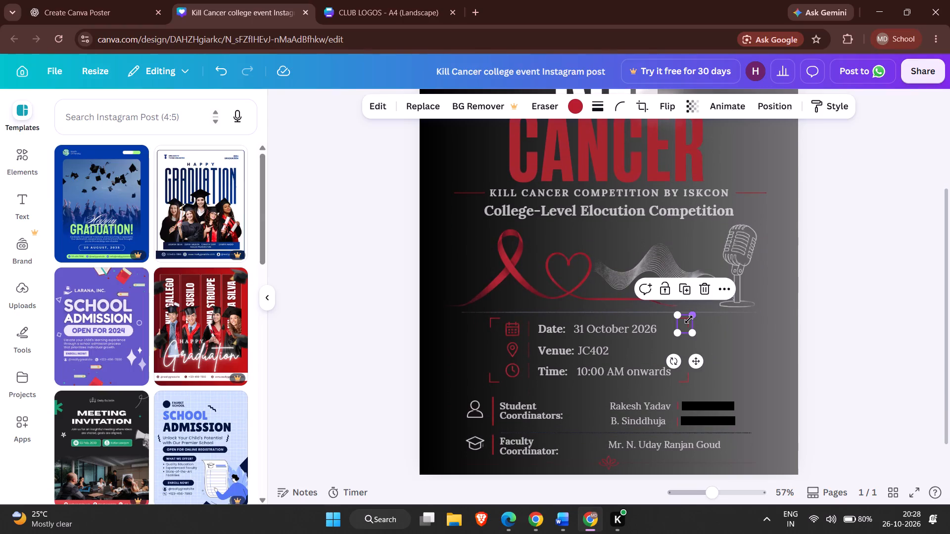
left_click(638, 327, "shift")
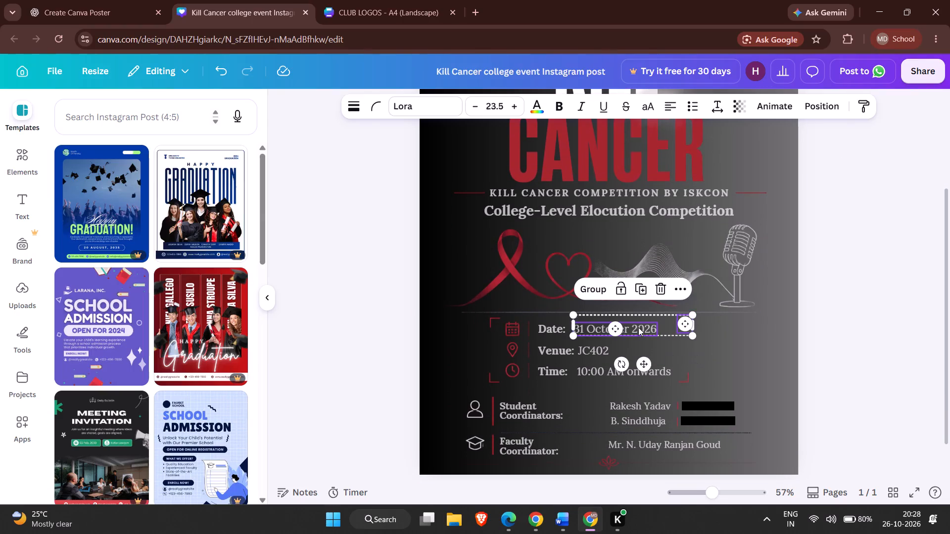
left_click(554, 332, "shift")
left_click(515, 331, "shift")
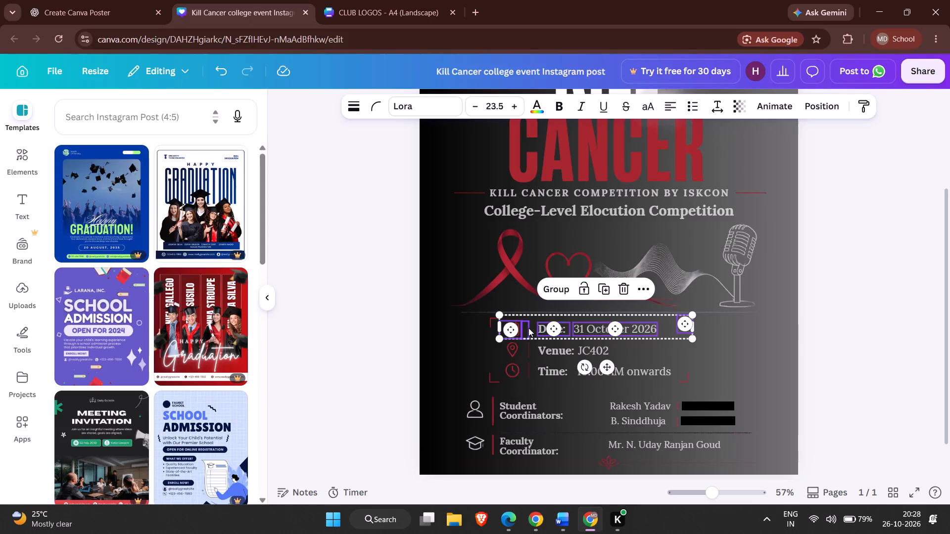
left_click(528, 328, "shift")
left_click(490, 324, "shift")
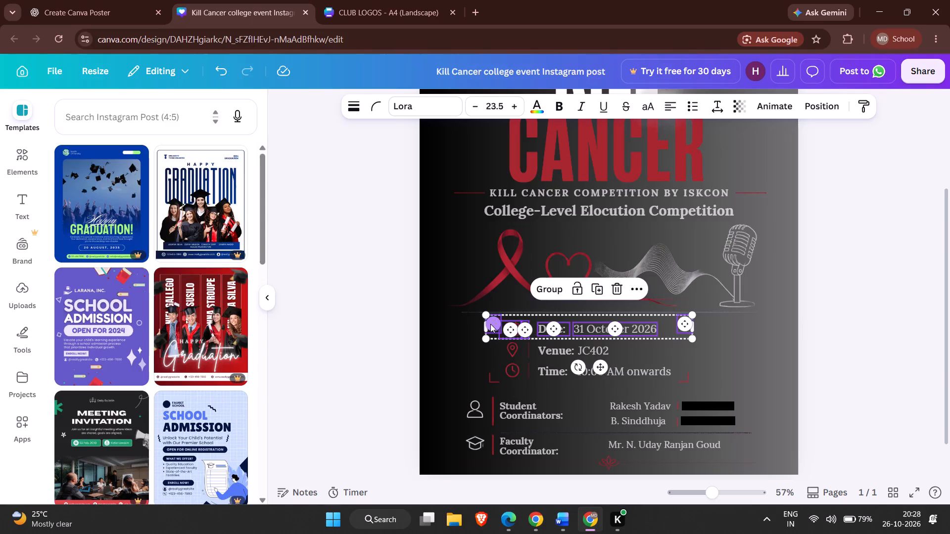
left_click(517, 349, "shift")
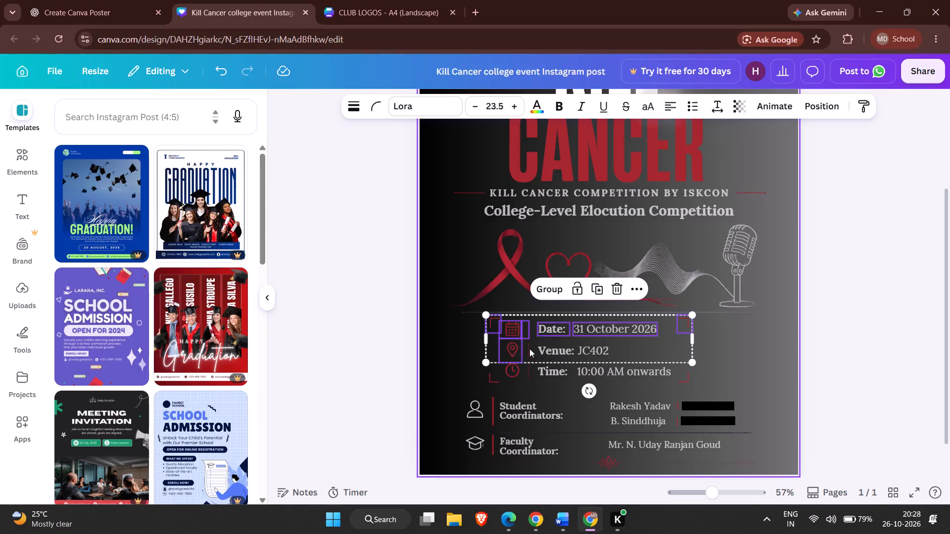
Group the date, venue and time rows with their icons, divider lines and four red corner brackets.
left_click(527, 349, "shift")
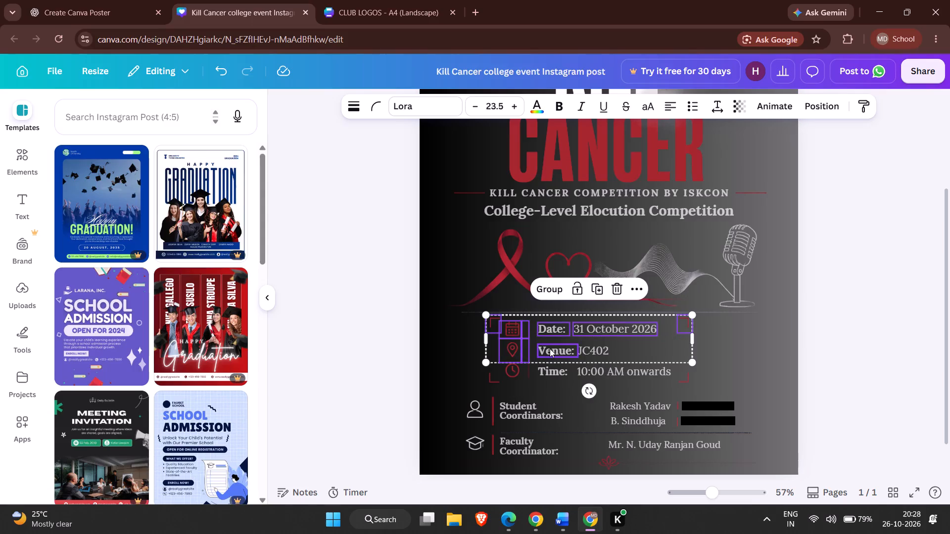
left_click(550, 349, "shift")
left_click(590, 346, "shift")
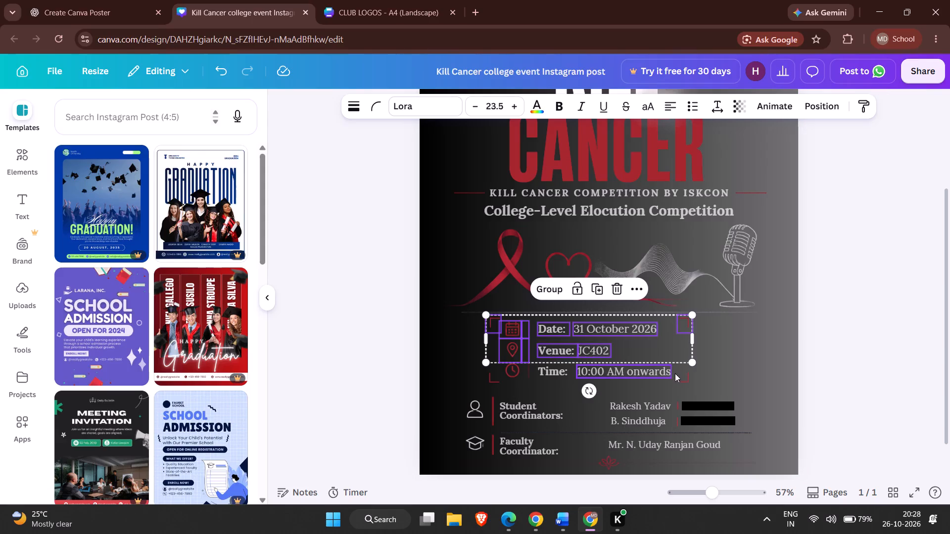
left_click(684, 375, "shift")
left_click(642, 371, "shift")
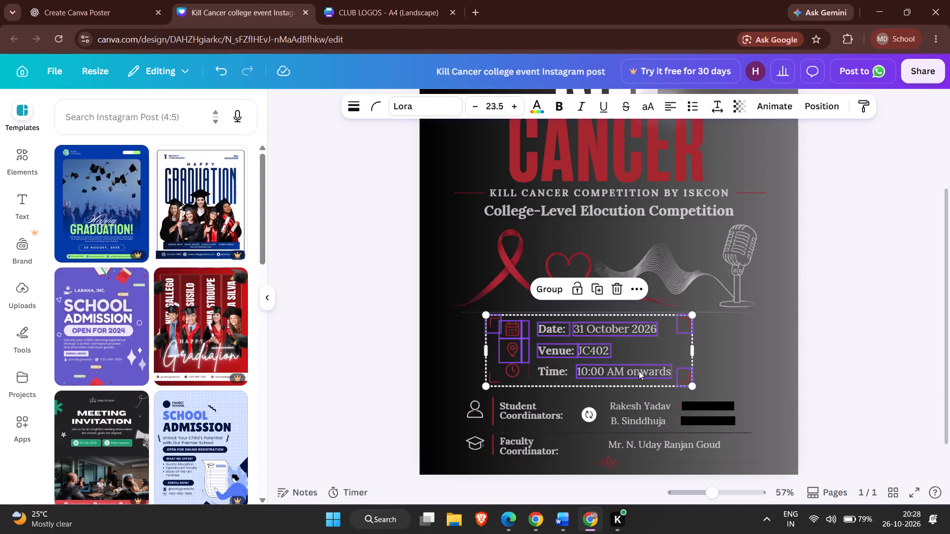
left_click(558, 369, "shift")
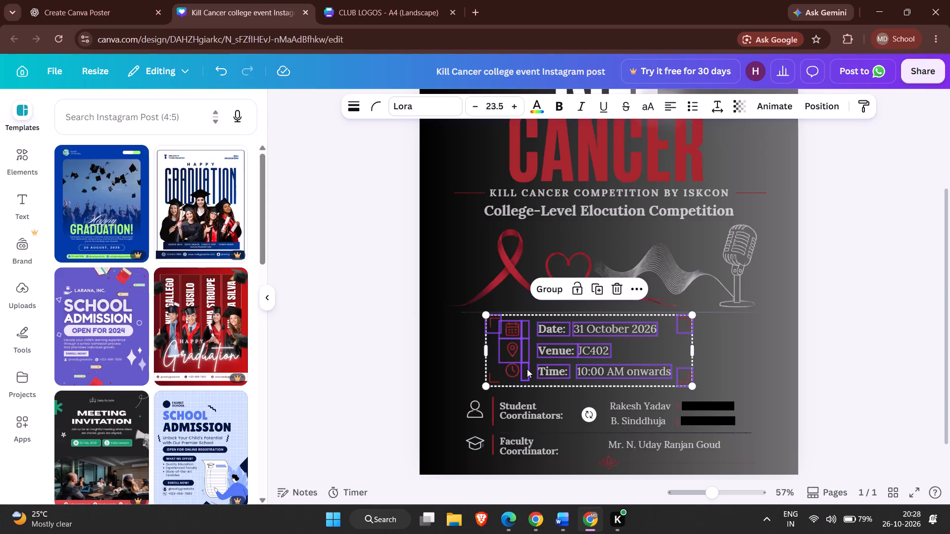
left_click(527, 369, "shift")
left_click(513, 369, "shift")
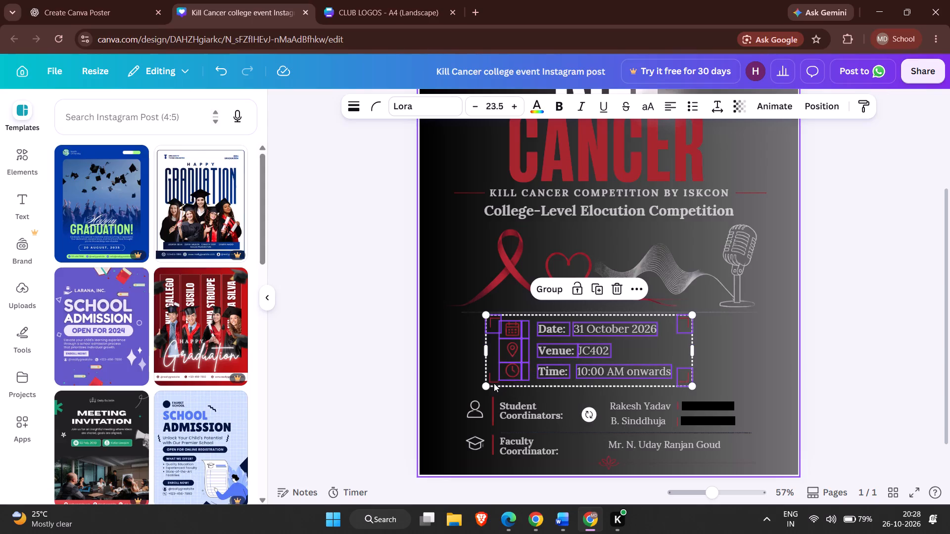
left_click(492, 382, "shift")
left_click(557, 292)
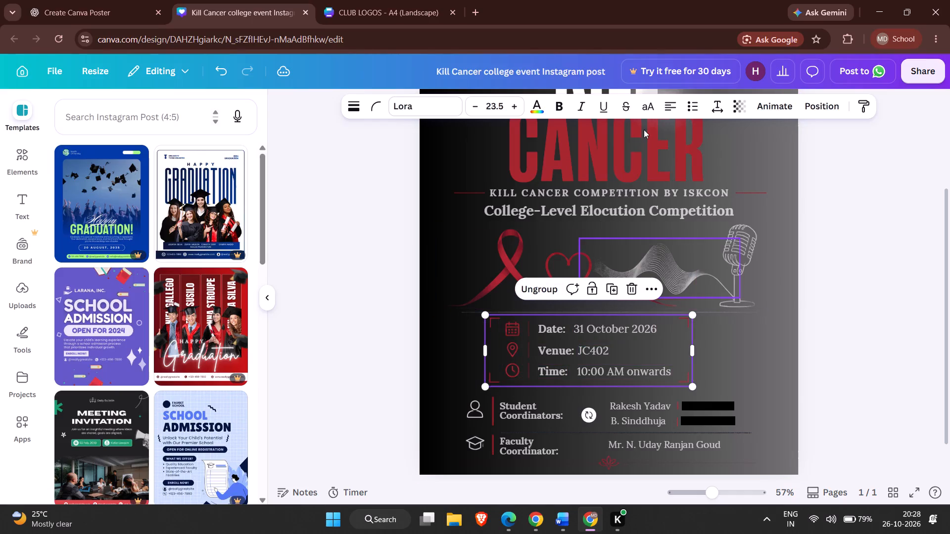
Centre the grouped event details horizontally on the page.
left_click(818, 110)
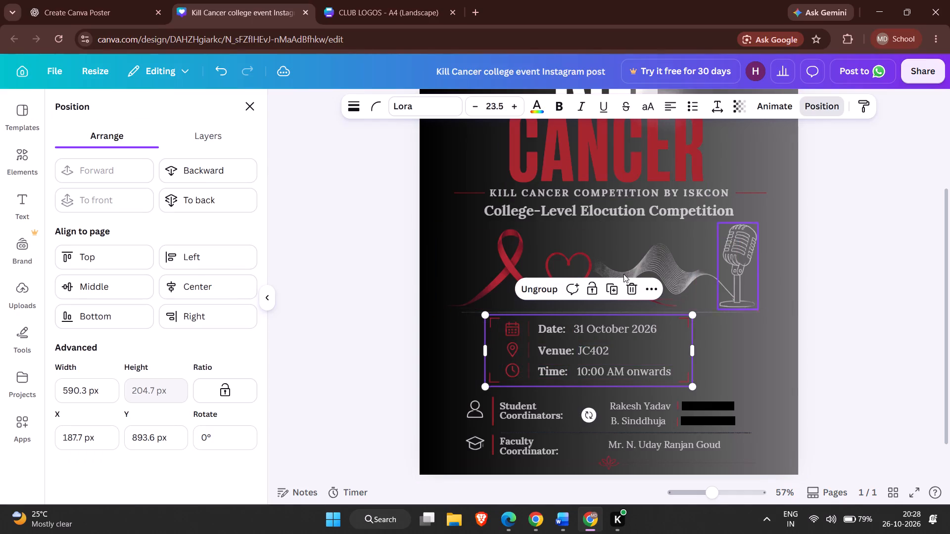
left_click(216, 289)
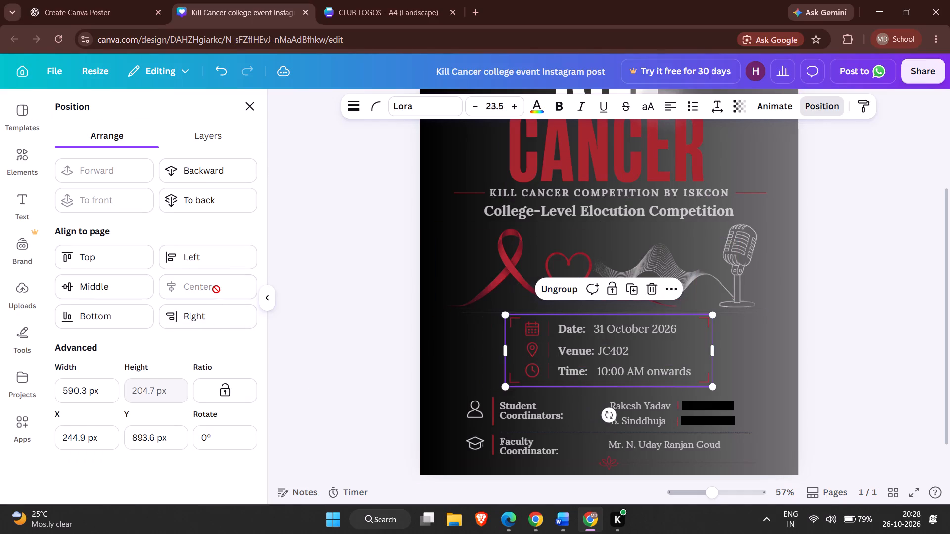
left_click(330, 367)
left_click(330, 367)
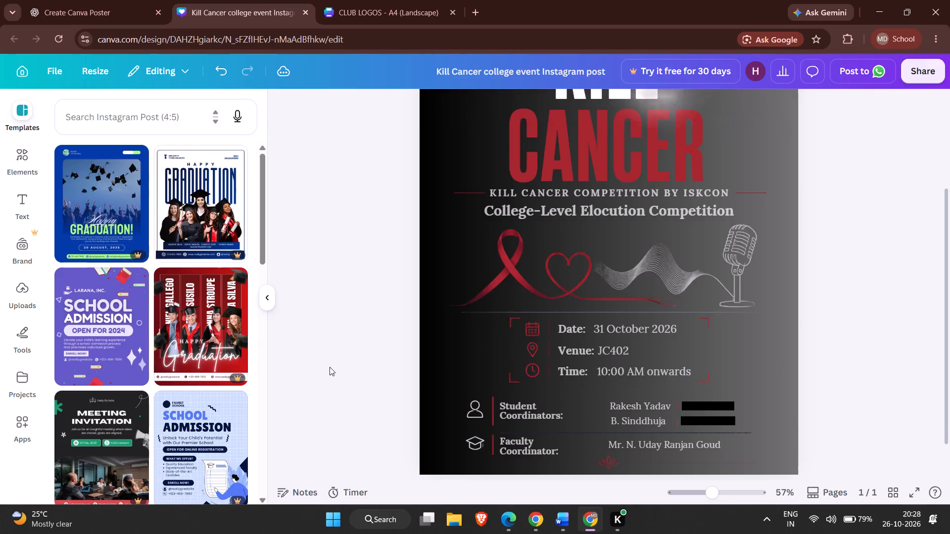
Add a space in the venue text so that it reads "JC 402".
scroll(847, 324, "up", 2)
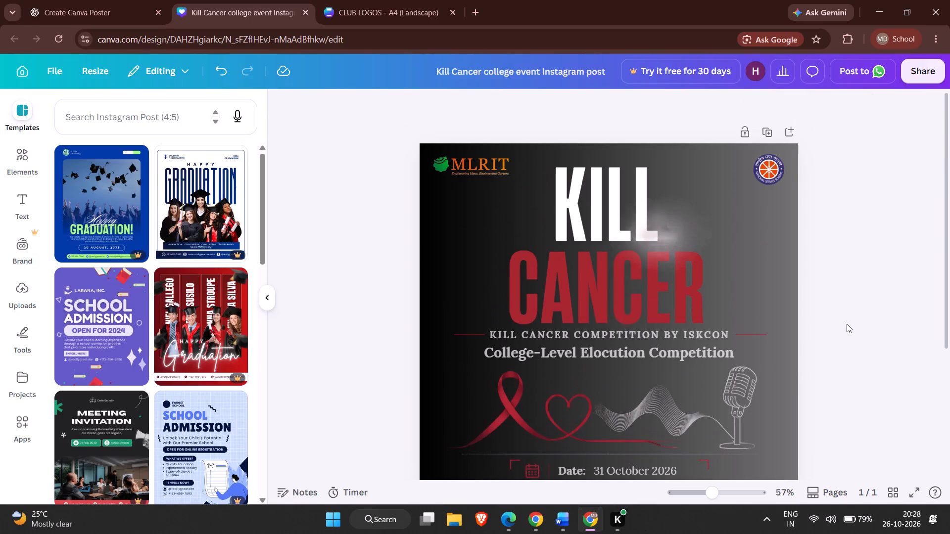
scroll(847, 324, "up", 1)
scroll(847, 324, "down", 2)
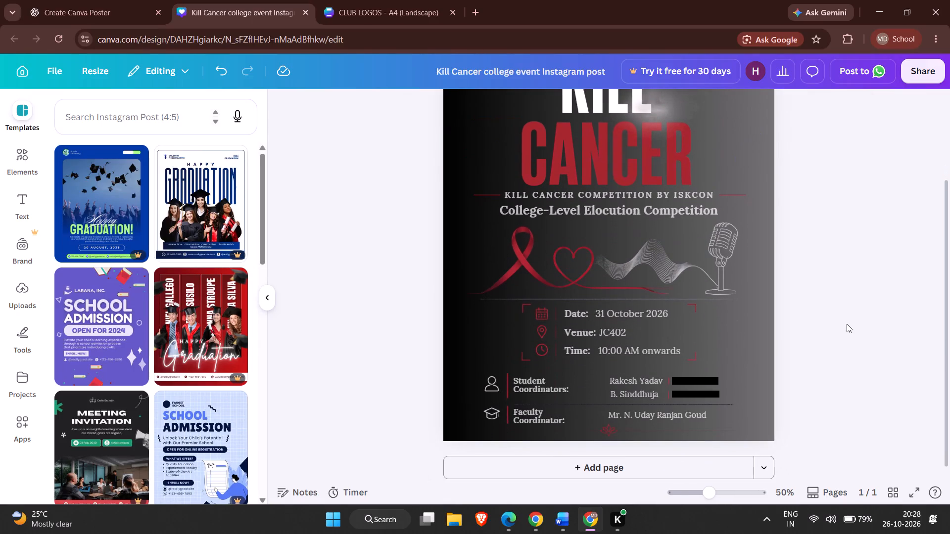
left_click(607, 331)
left_click(607, 331)
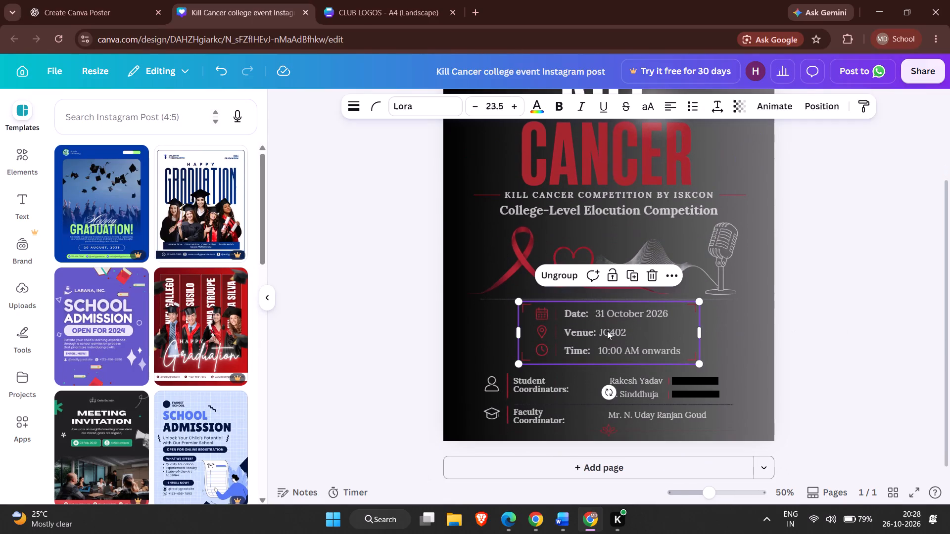
left_click(607, 331)
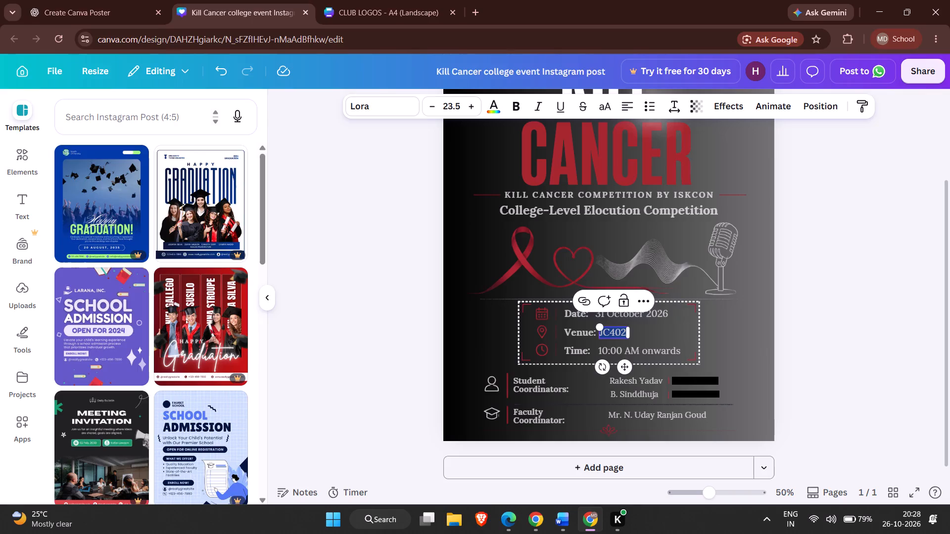
left_click(607, 331)
key("space")
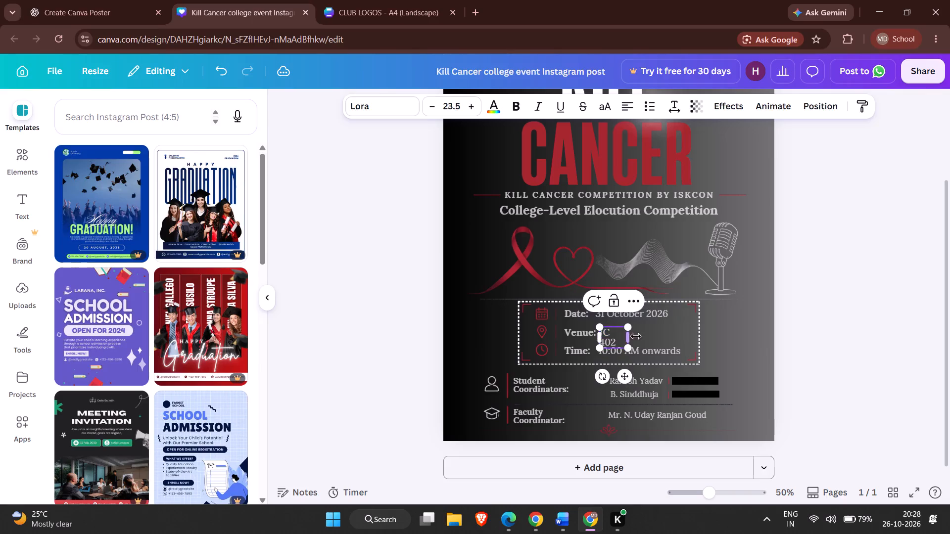
Resize the venue text box so that "JC 402" fits on one line beside its label.
left_click_drag(631, 338, 647, 337)
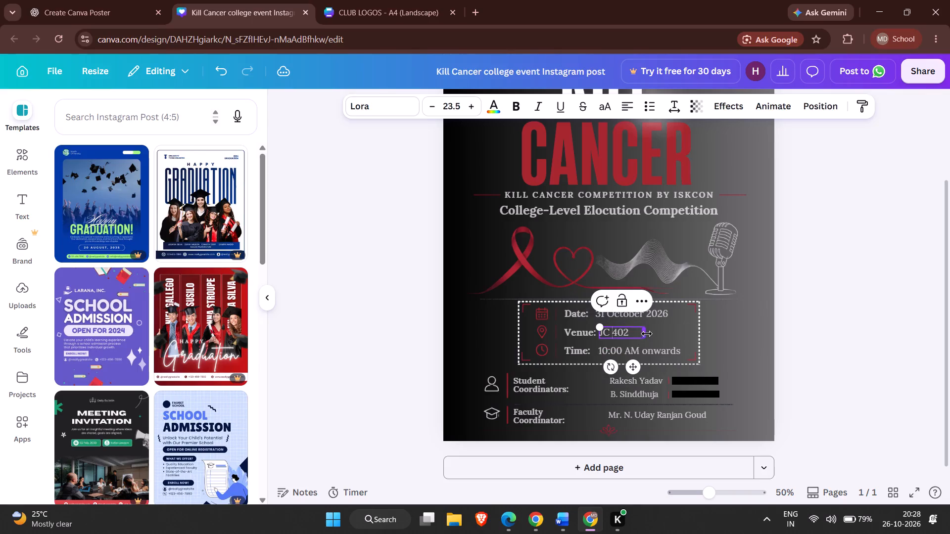
left_click_drag(647, 334, 637, 334)
left_click(820, 311)
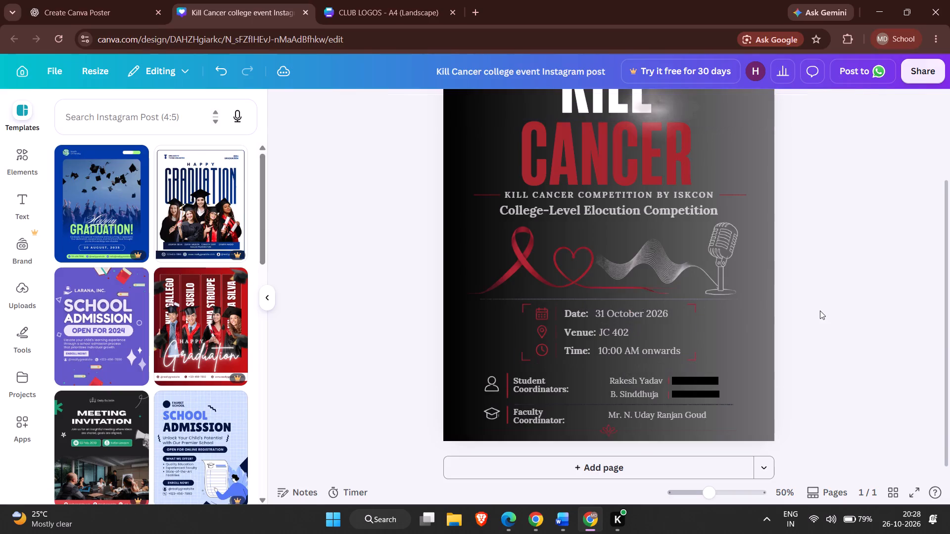
Check the page-centre alignment of the small red ornament at the bottom of the poster.
scroll(820, 311, "up", 3)
scroll(820, 311, "down", 4)
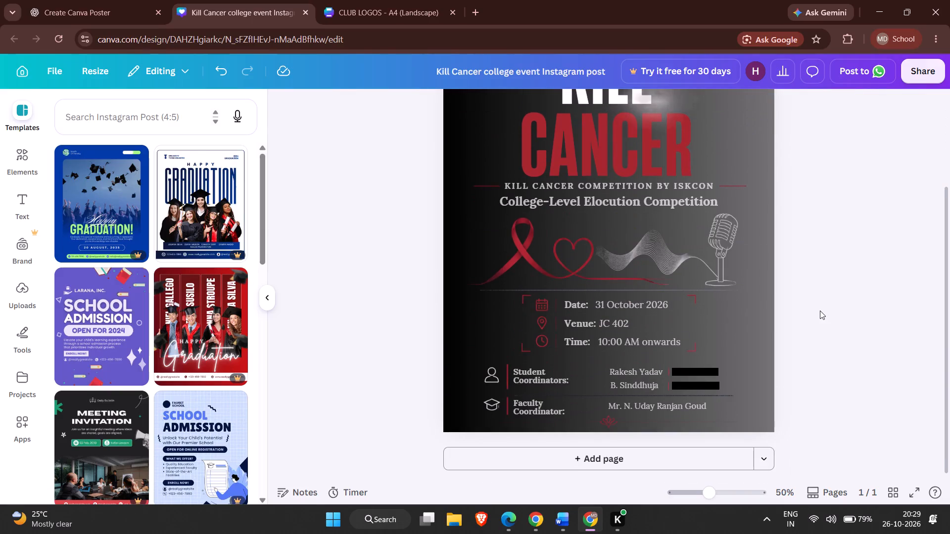
left_click(611, 424)
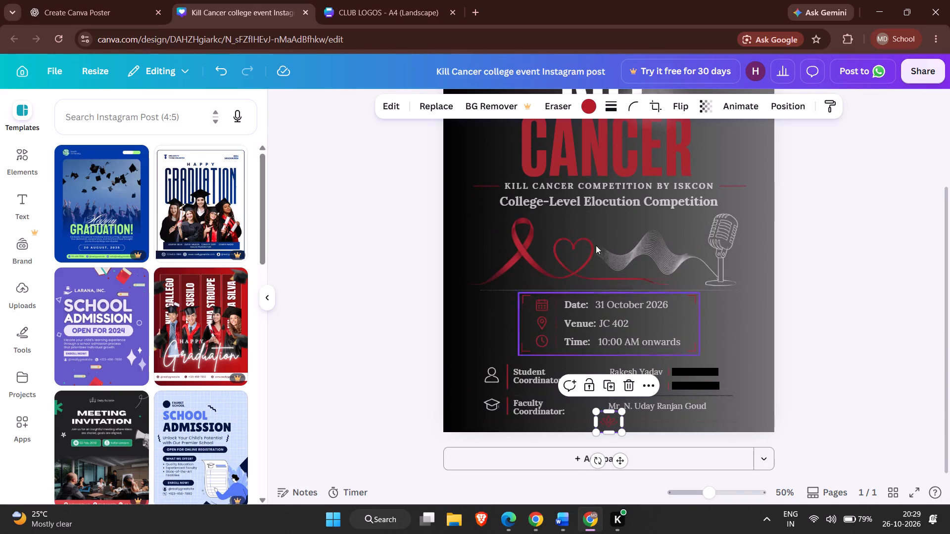
left_click(782, 104)
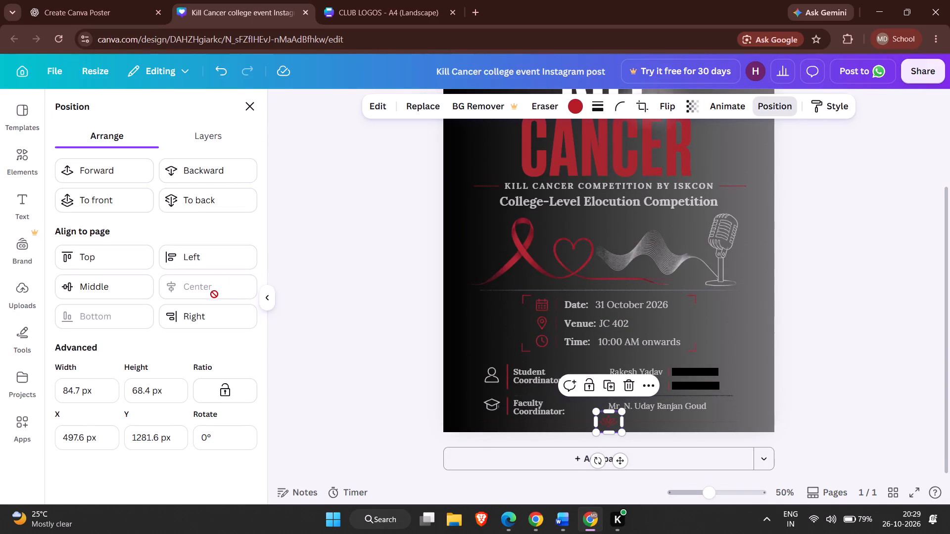
left_click(328, 286)
left_click(371, 284)
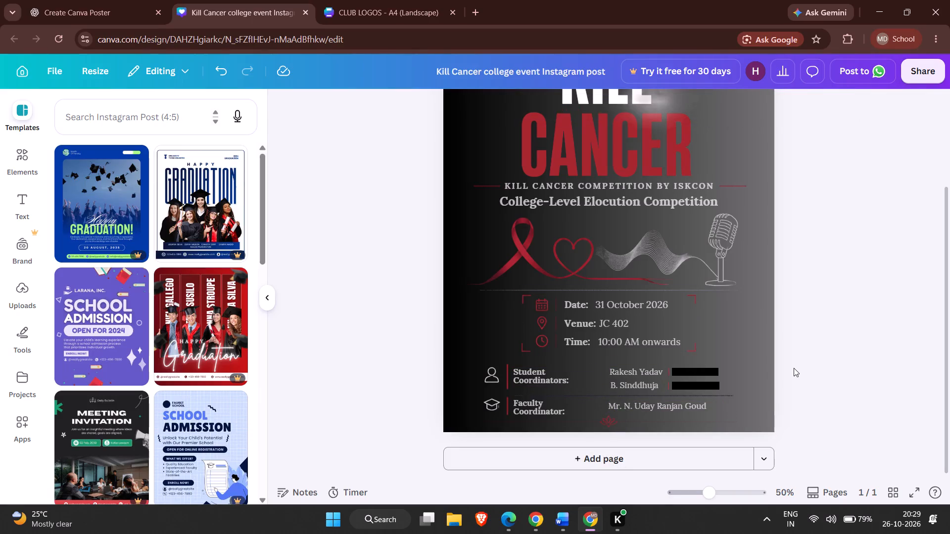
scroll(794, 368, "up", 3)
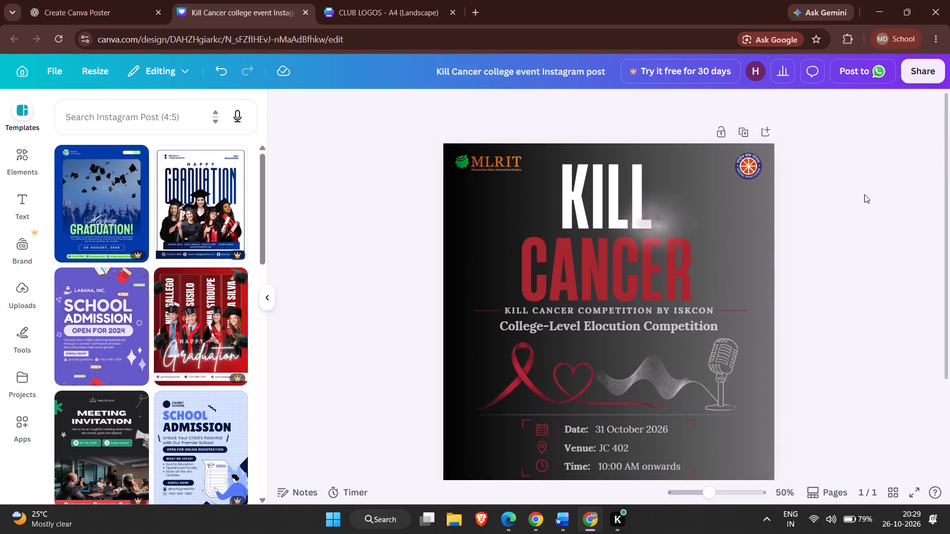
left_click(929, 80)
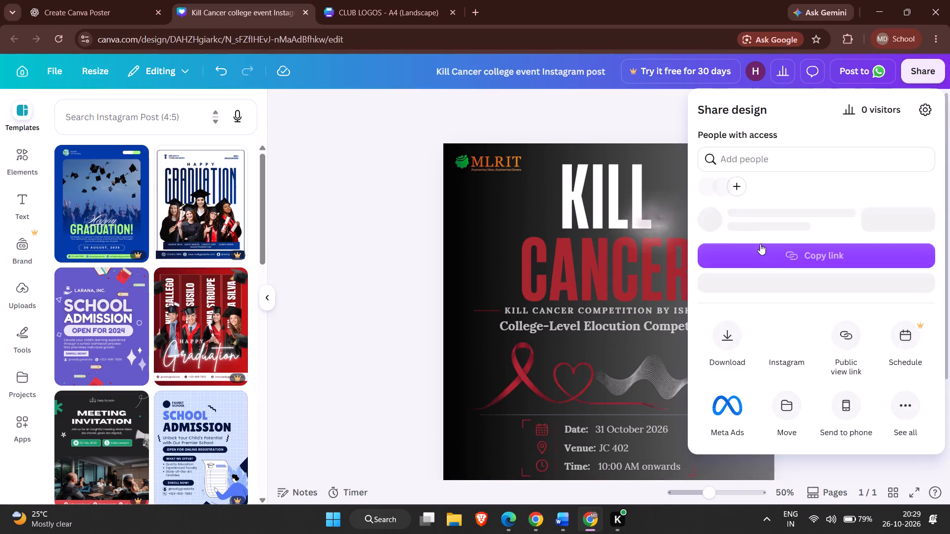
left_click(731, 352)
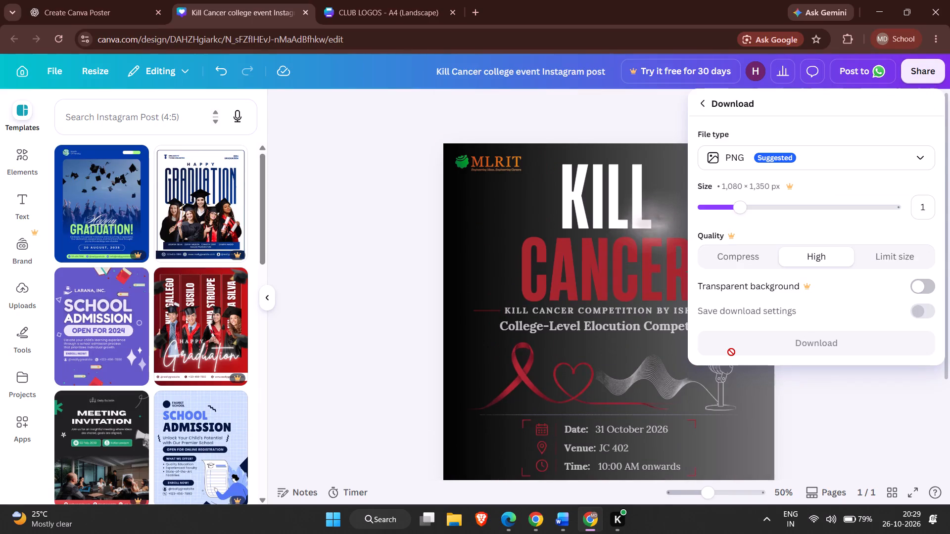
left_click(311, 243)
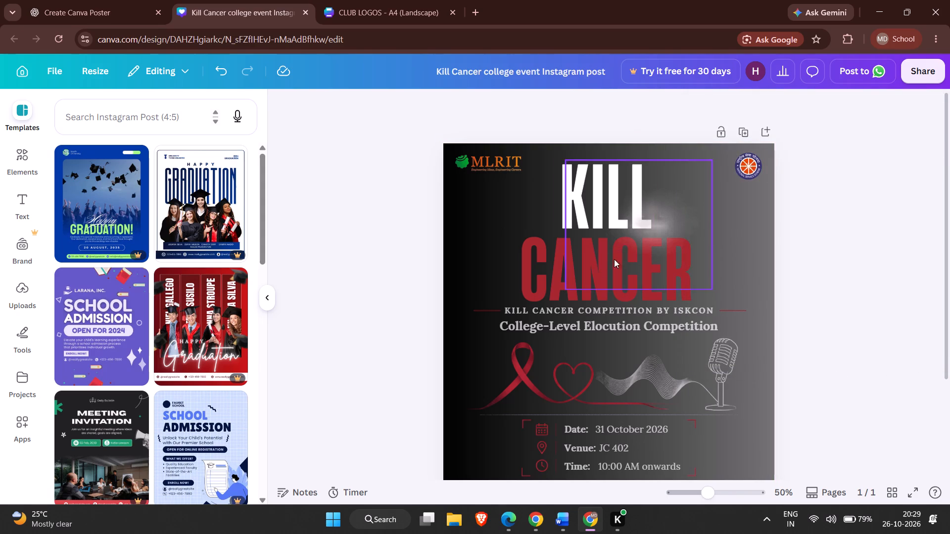
Nudge the red ribbon and heart line graphic slightly down, by six small increments, towards the event details.
left_click(578, 402)
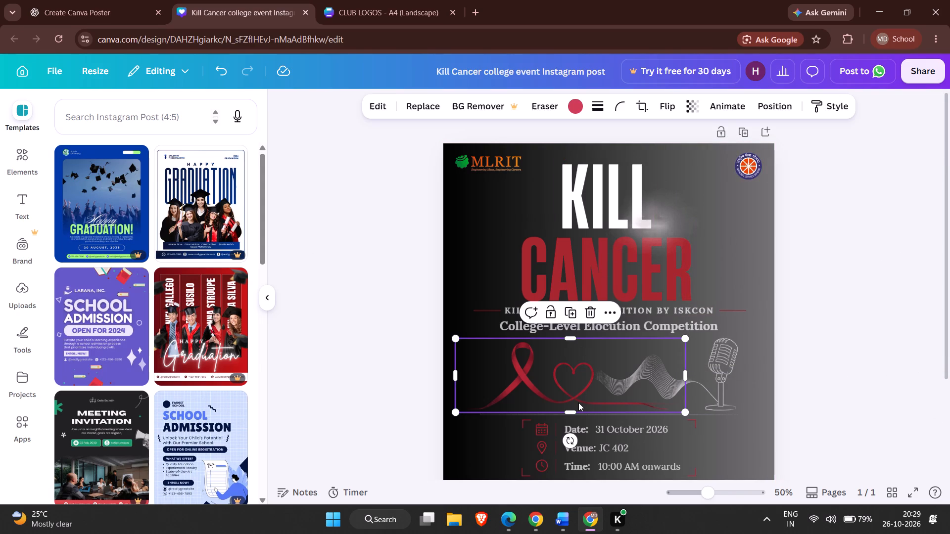
key("Down")
key("Down")
key("Down")
key("Down")
key("Down")
key("Down")
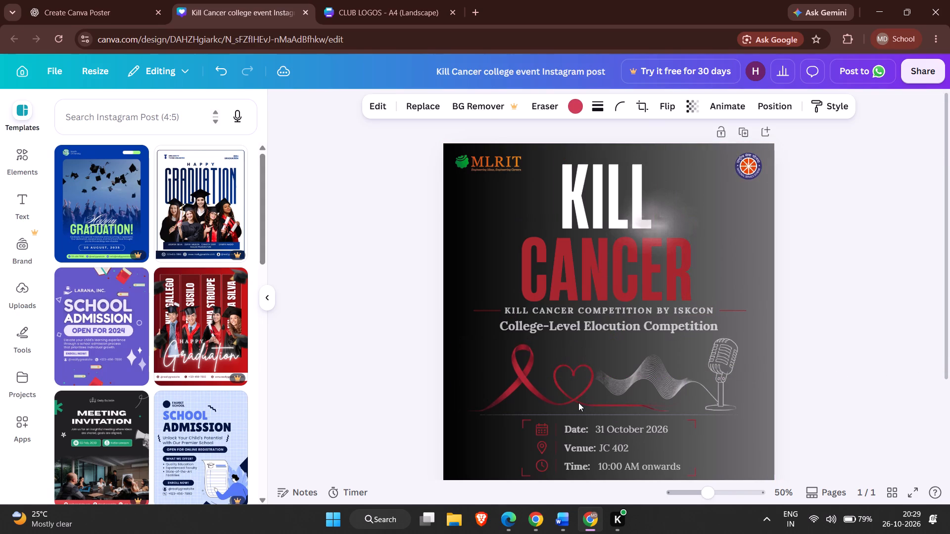
Nudge the microphone graphic slightly down toward the divider line above the event details.
left_click(724, 395)
key("Down")
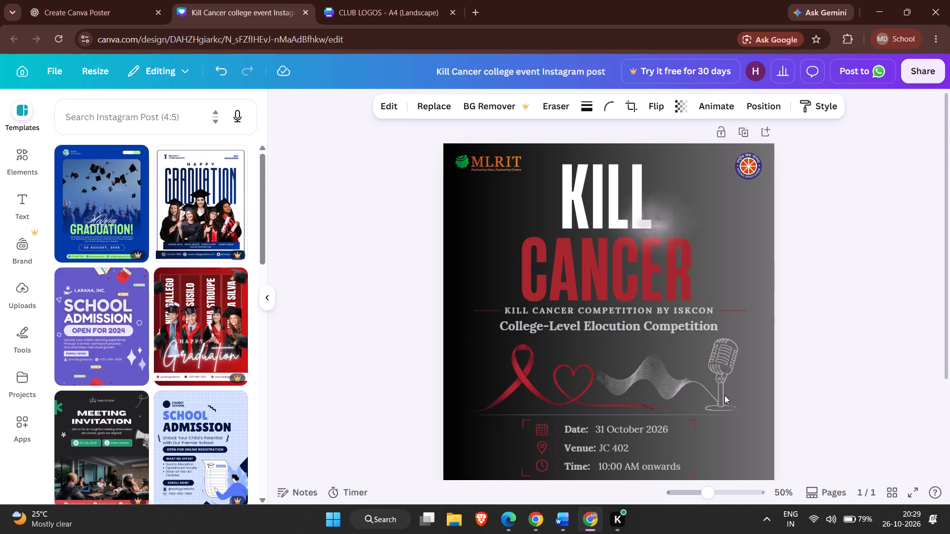
key("Down")
key("Down")
key("Down")
key("Down")
key("Down")
key("Down")
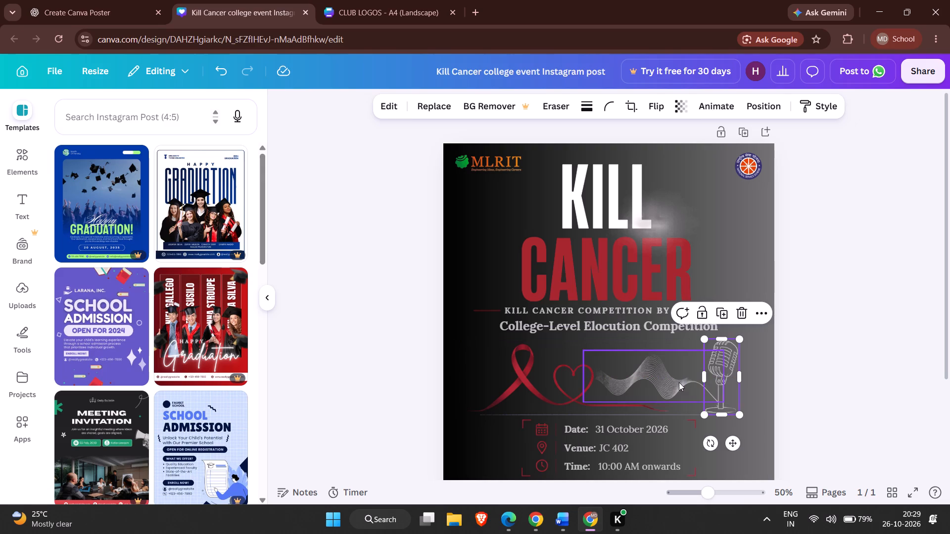
Nudge the sound wave graphic down so it sits lower between the red heart and the microphone.
left_click(670, 383)
key("Down")
key("Down")
key("Down")
key("Down")
key("Down")
key("Down")
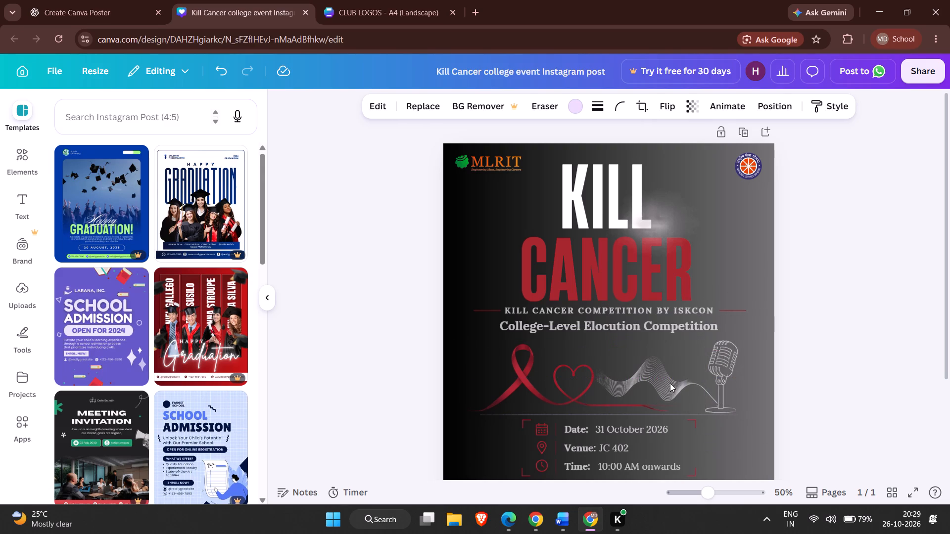
key("Down")
key("Down")
key("Down")
key("Down")
key("Down")
key("Down")
key("Down")
key("Down")
key("Down")
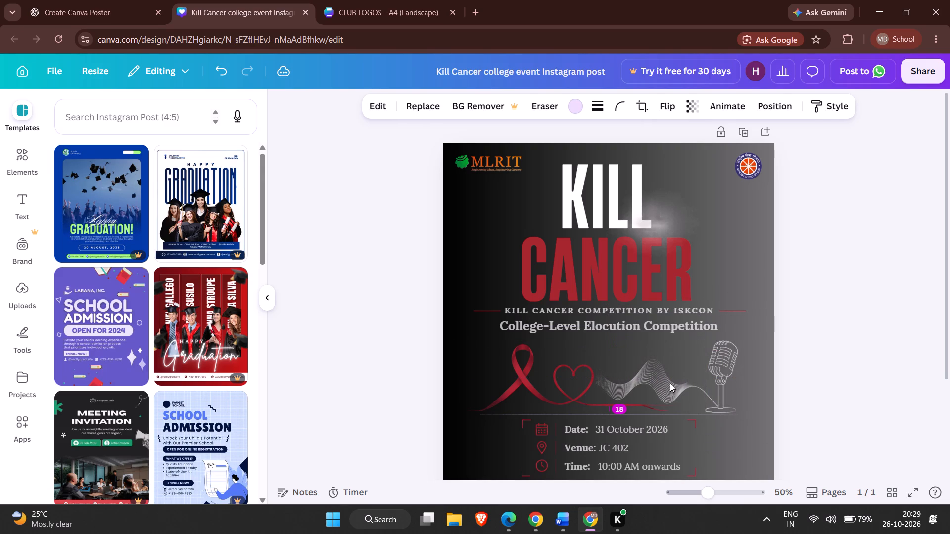
Nudge the "College-Level Elocution Competition" line down, closer to the ribbon and microphone artwork.
left_click(586, 322)
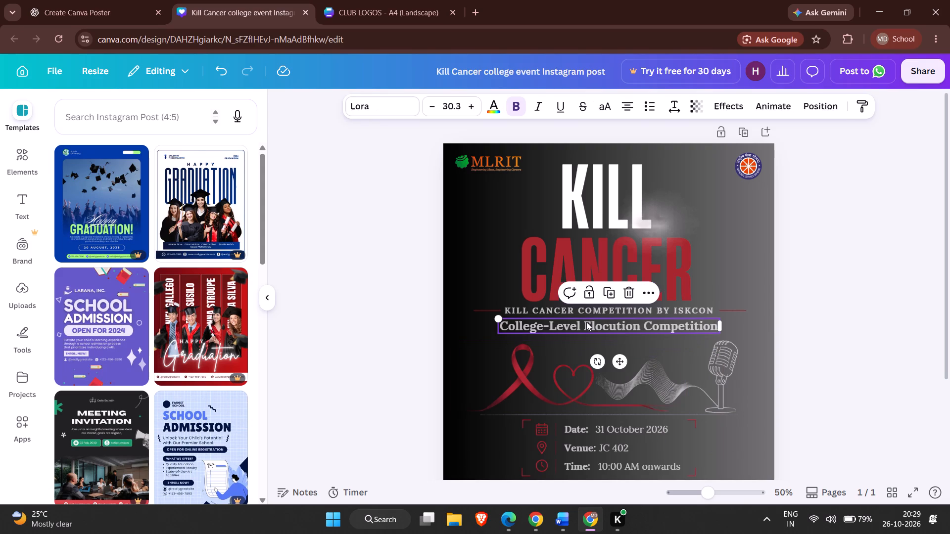
key("Down")
key("Down")
key("Down")
key("Down")
key("Down")
key("Down")
key("Down")
key("Down")
key("Down")
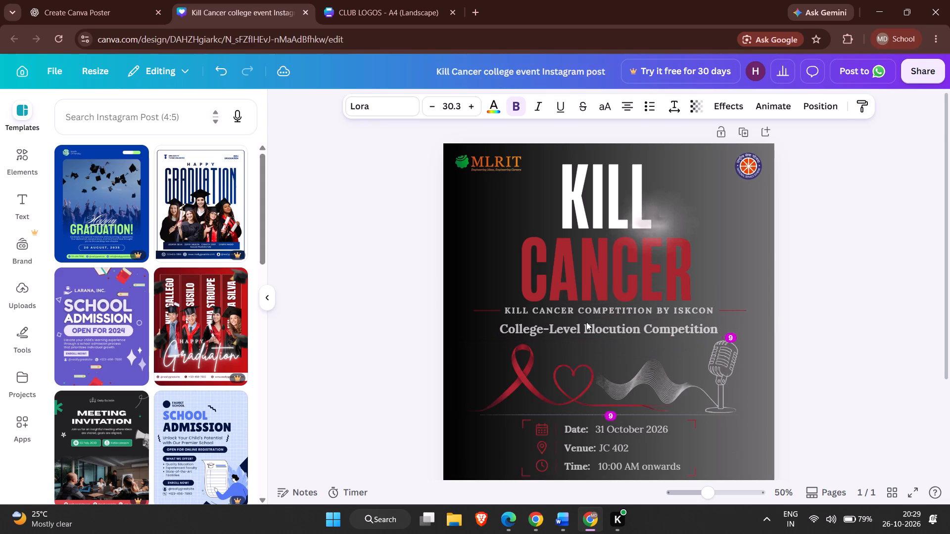
key("Down")
key("Down")
key("Down")
key("Down")
key("Down")
key("Down")
key("Down")
key("Down")
key("Down")
key("Down")
key("Down")
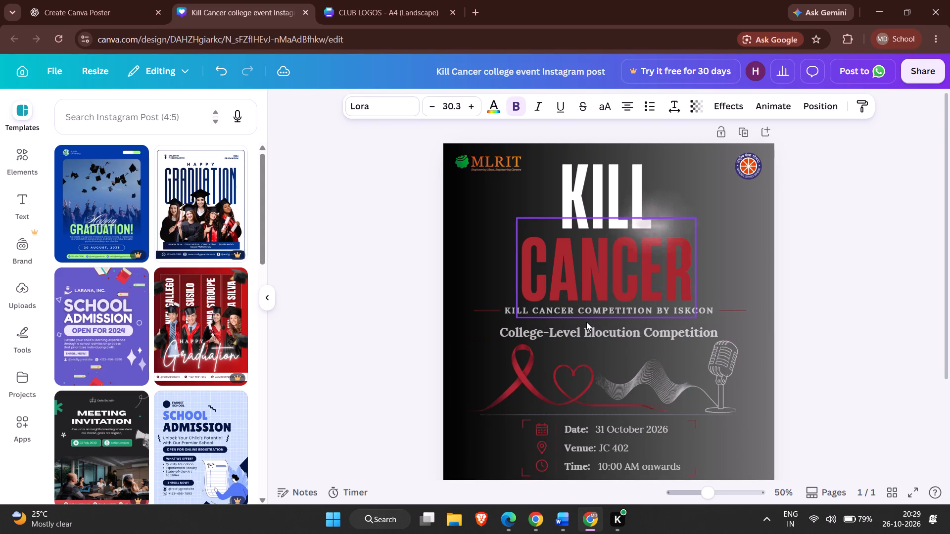
key("Down")
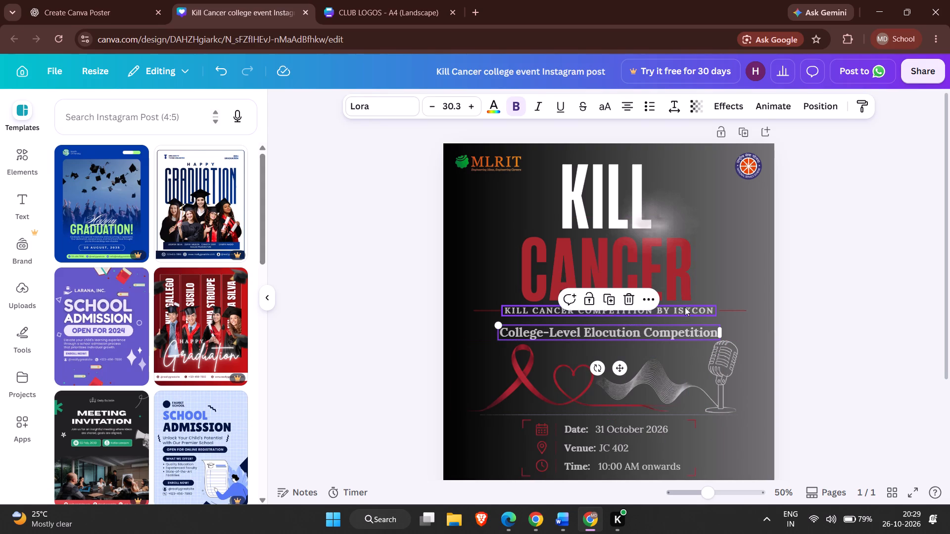
Move the "Kill Cancer Competition by ISKCON" line and its two red side lines down together, closer to "College-Level Elocution Competition".
left_click(695, 305)
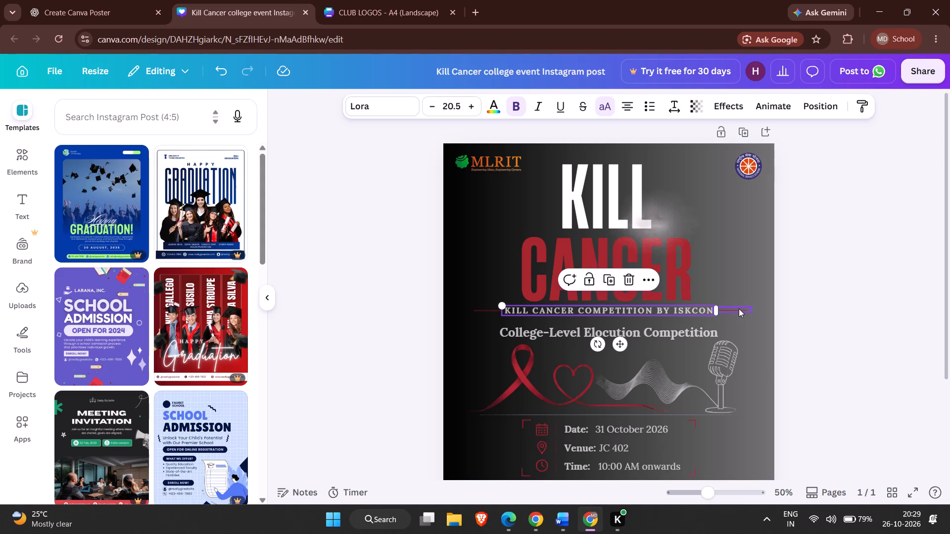
left_click(739, 309, "shift")
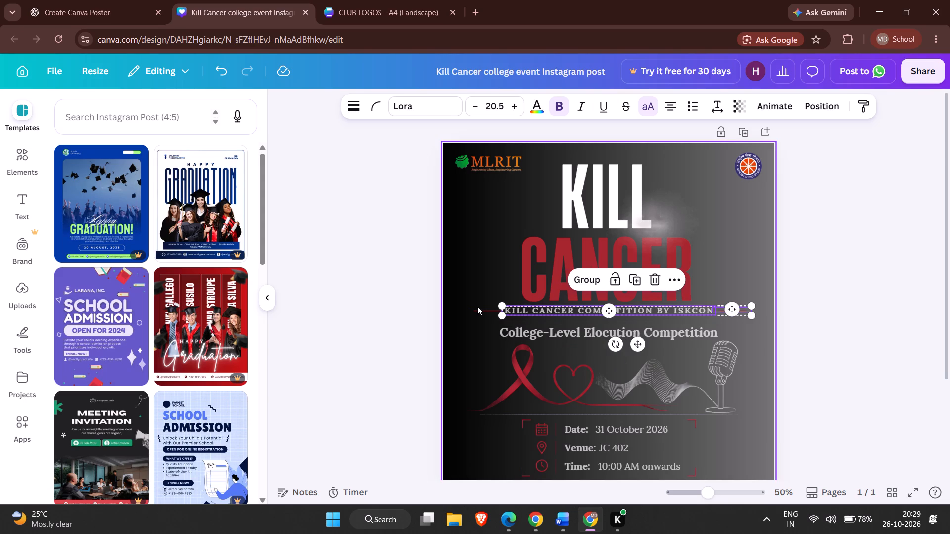
left_click(482, 309, "shift")
key("Down")
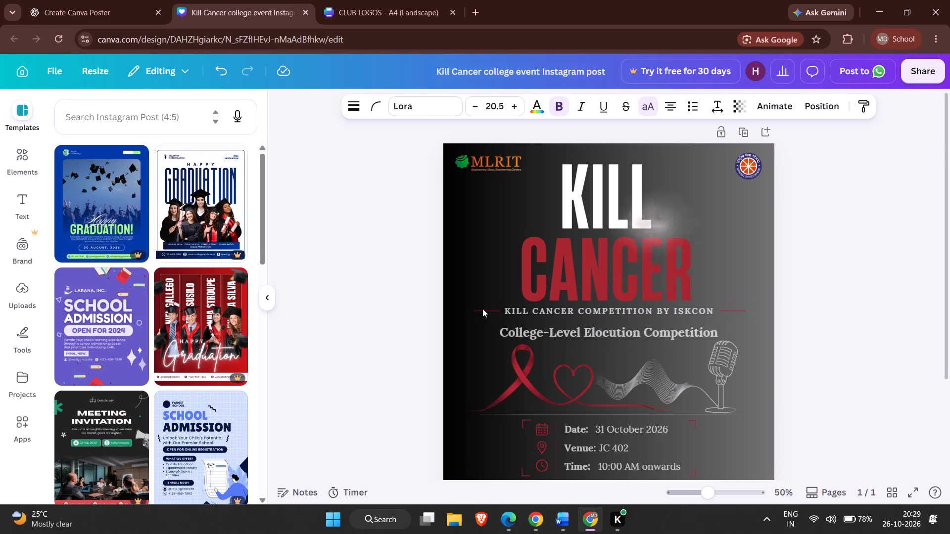
key("Down")
key("Down")
key("Down")
key("Down")
key("Down")
key("Down")
key("Down")
key("Down")
key("Down")
key("Down")
key("Down")
key("Down")
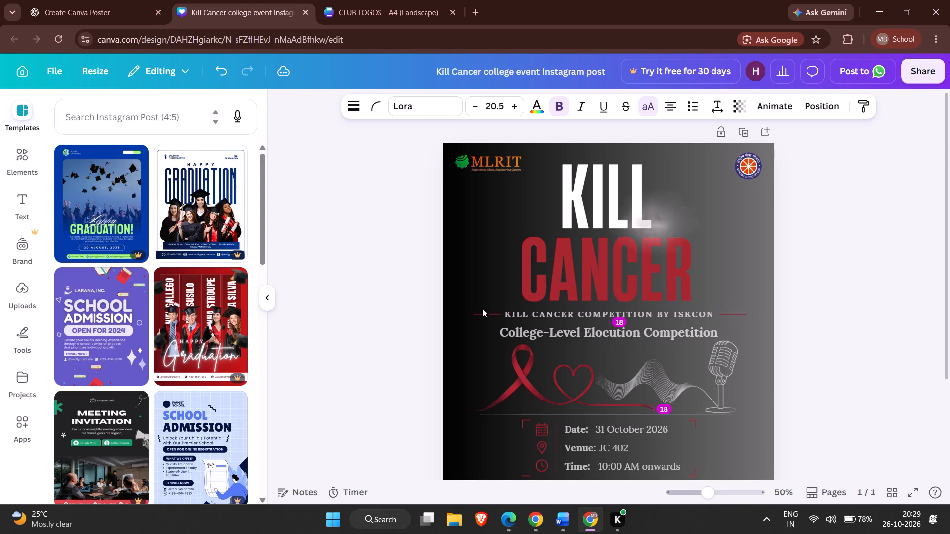
key("Down")
key("Down")
key("Down")
key("Down")
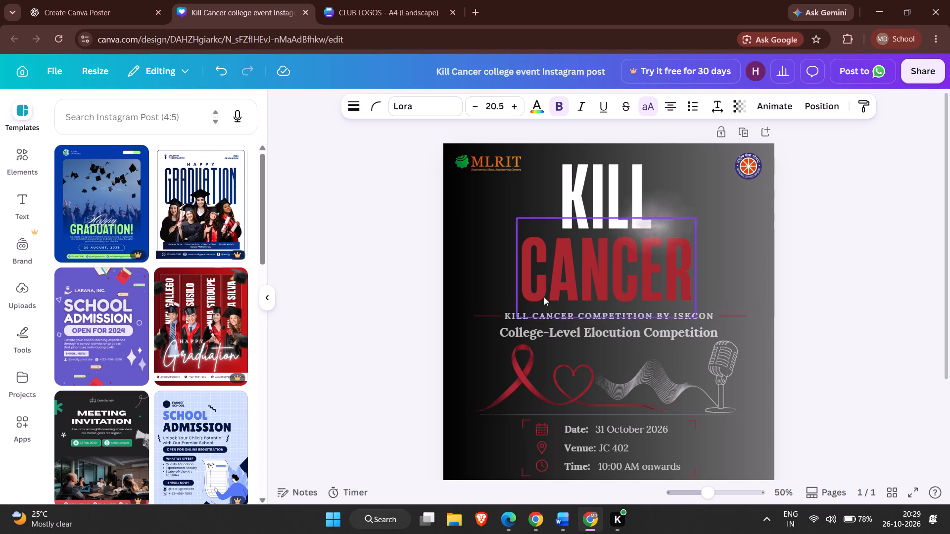
Nudge the red "CANCER" title down toward the "Kill Cancer Competition by ISKCON" line.
left_click(541, 256)
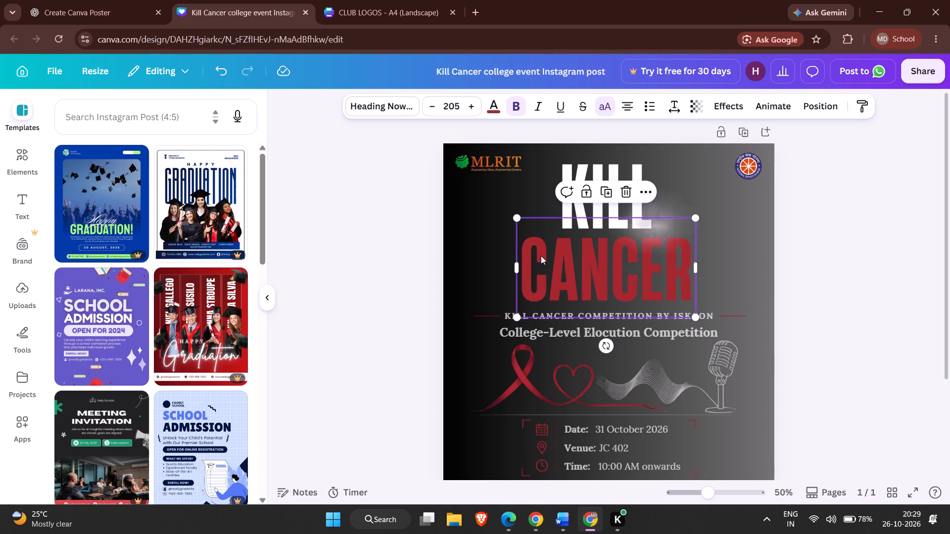
key("Down")
key("Down")
key("Down")
key("Down")
key("Down")
key("Down")
key("Down")
key("Down")
key("Down")
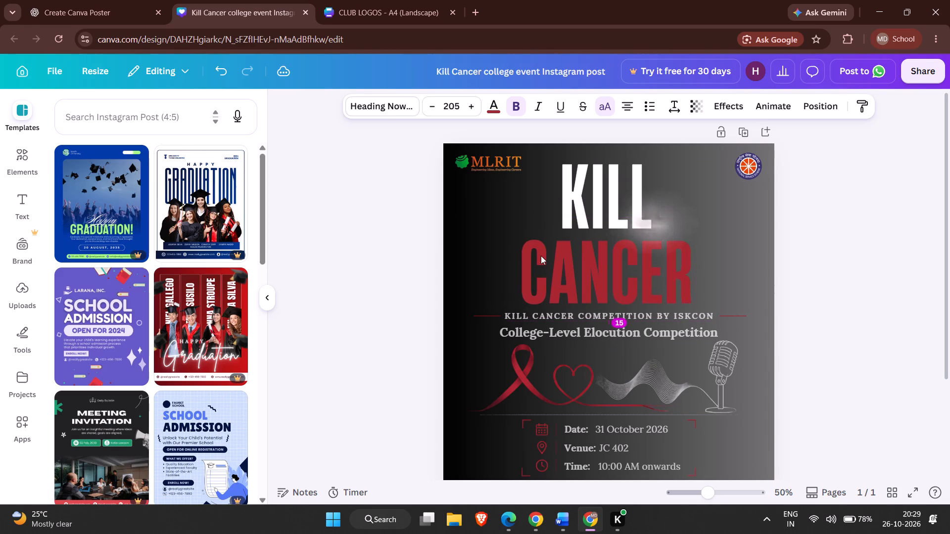
key("Down")
key("Down")
key("Down")
key("Down")
key("Down")
key("Down")
key("Down")
key("Down")
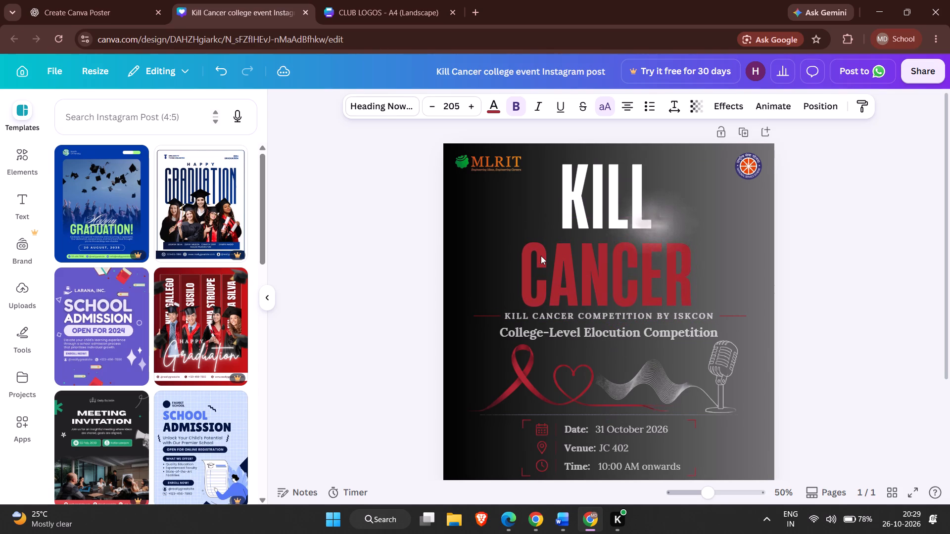
Nudge the white "KILL" title down so it sits closer to the red "CANCER" title.
left_click(558, 173)
key("Down")
key("Down")
key("Down")
key("Down")
key("Down")
key("Down")
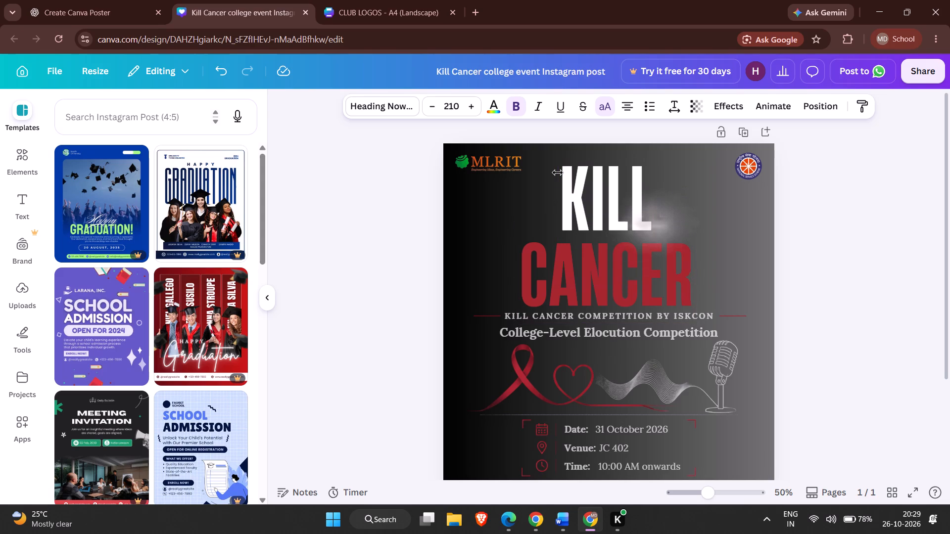
key("Down")
key("Down")
key("Down")
key("Down")
key("Down")
key("Down")
key("Down")
key("Down")
key("Down")
key("Down")
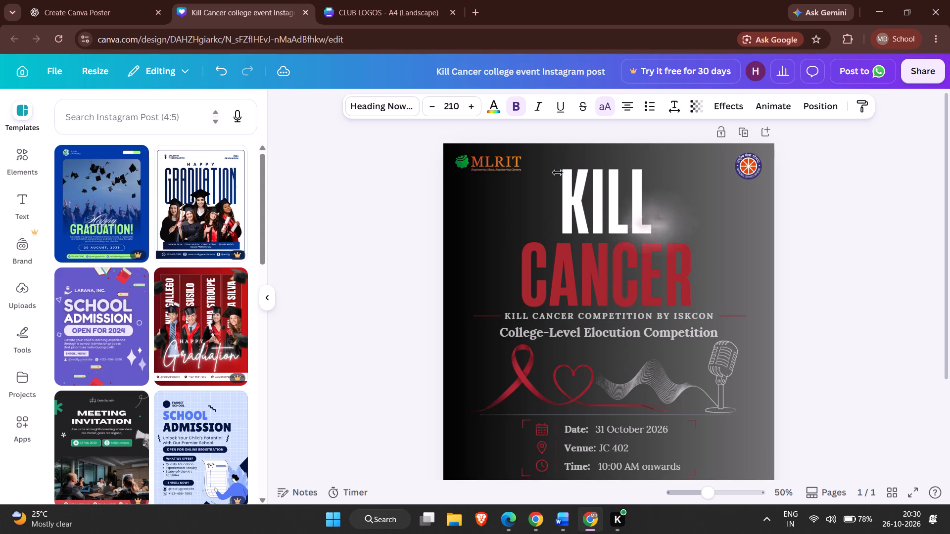
key("Down")
key("Down")
Nudge the white glow graphic beside the "KILL" title slightly left and down toward the gap above "CANCER".
left_click(666, 217)
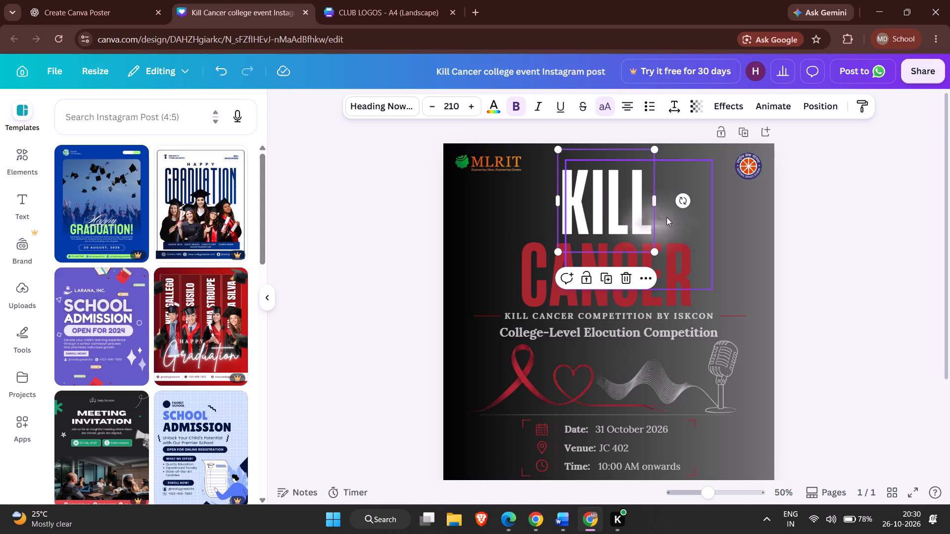
key("Down")
key("Down")
key("Down")
key("Left")
key("Left")
key("Left")
key("Left")
key("Left")
key("Left")
key("Left")
key("Left")
key("Left")
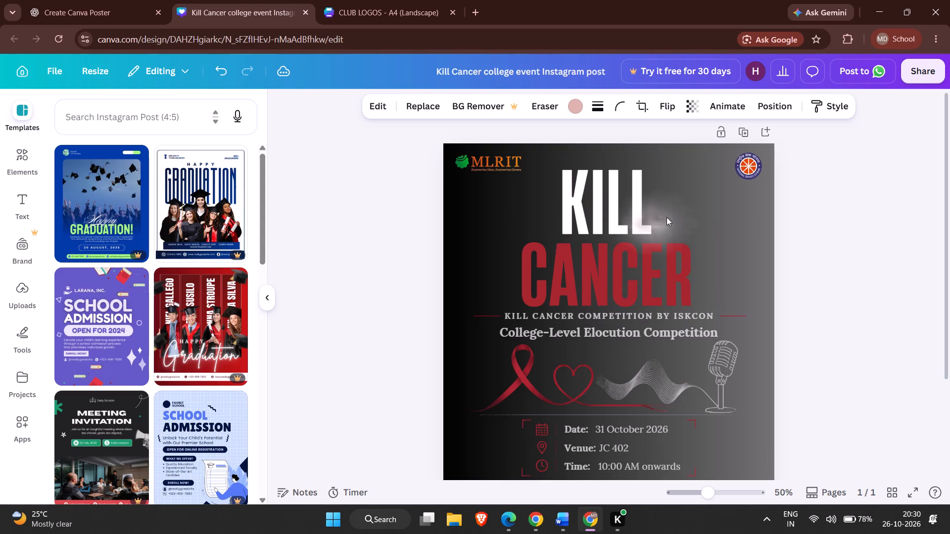
key("Down")
key("Down")
key("Down")
key("Down")
key("Down")
key("Down")
key("Down")
key("Down")
key("Down")
key("Down")
key("Down")
key("Down")
key("Down")
key("Down")
key("Down")
left_click(904, 217)
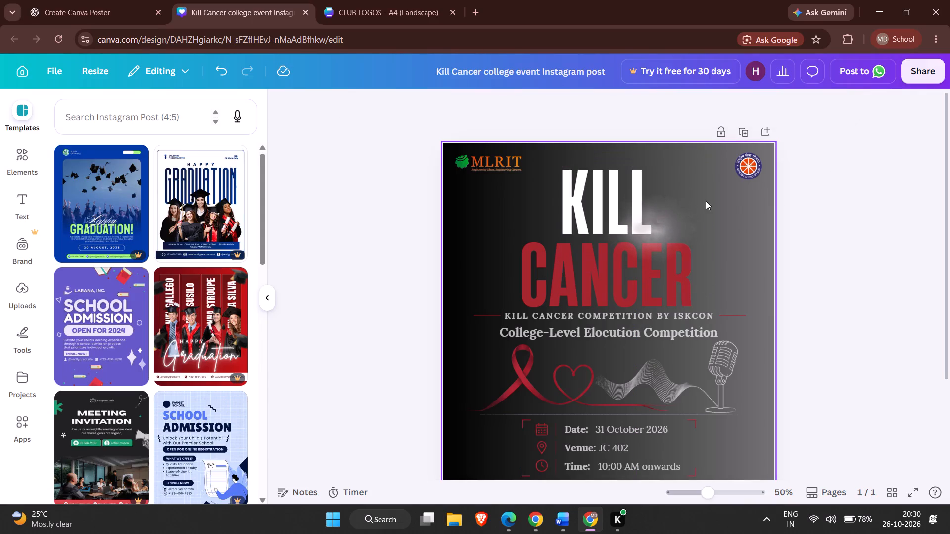
left_click(802, 215)
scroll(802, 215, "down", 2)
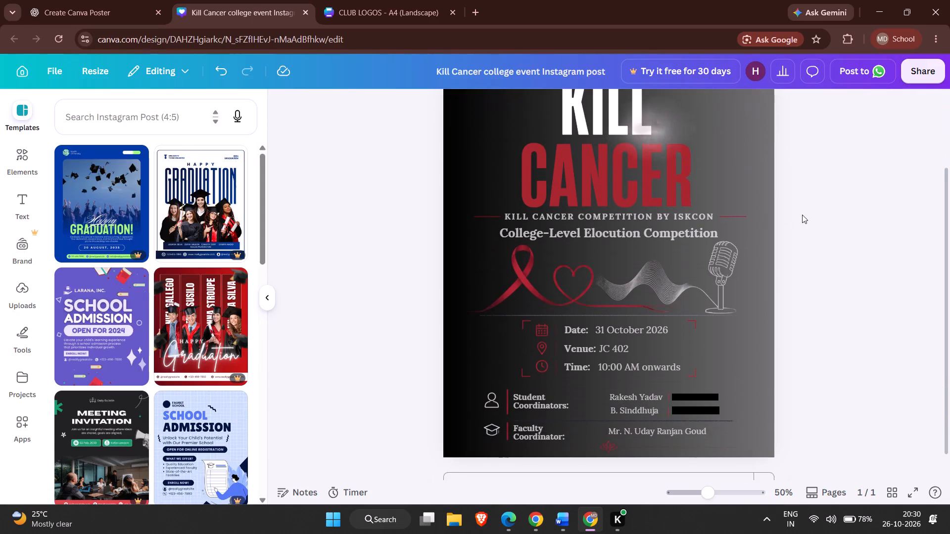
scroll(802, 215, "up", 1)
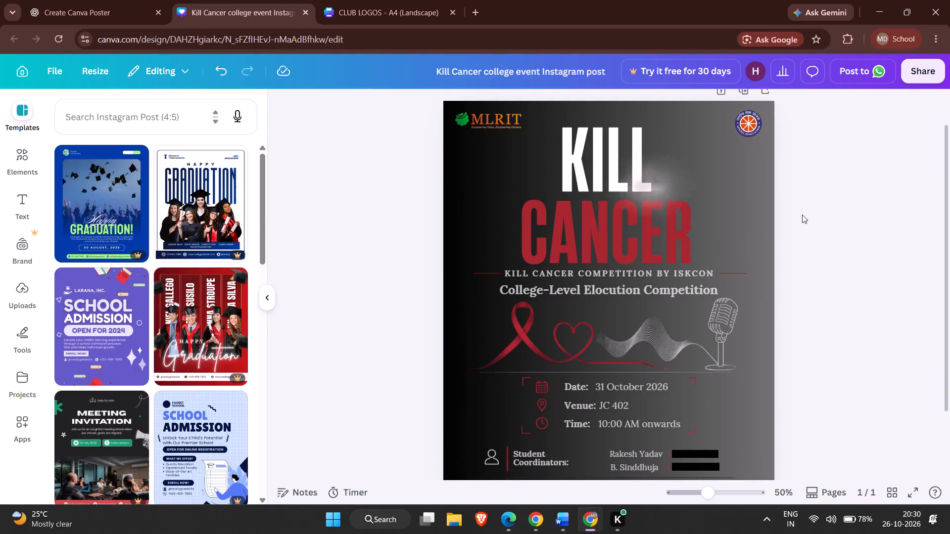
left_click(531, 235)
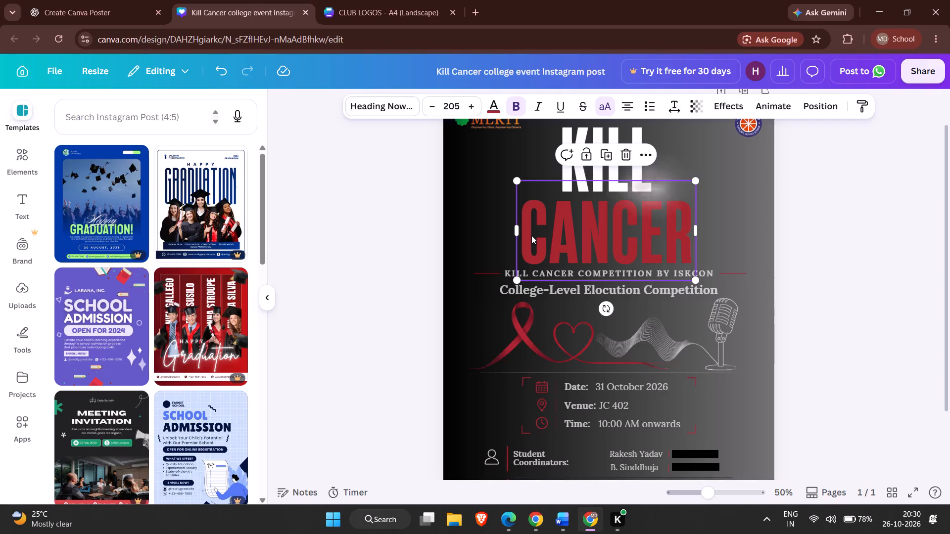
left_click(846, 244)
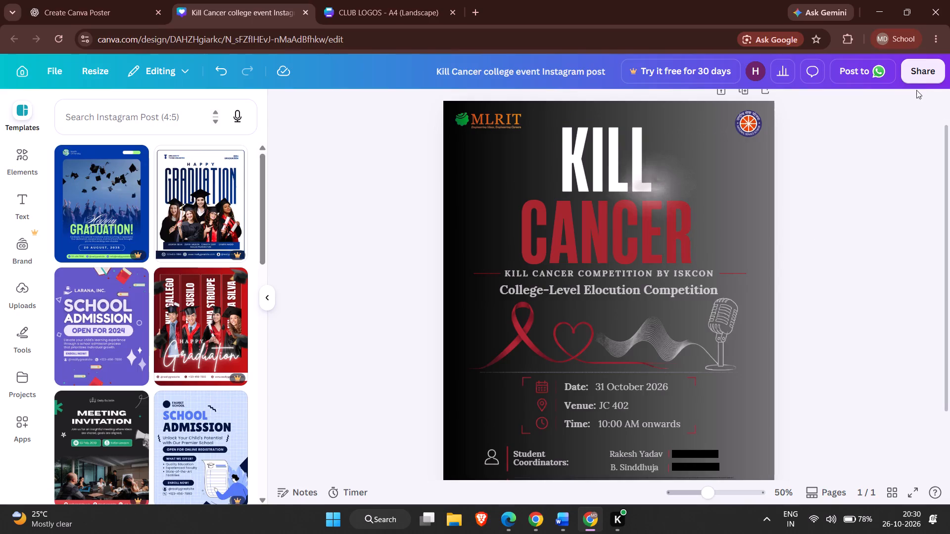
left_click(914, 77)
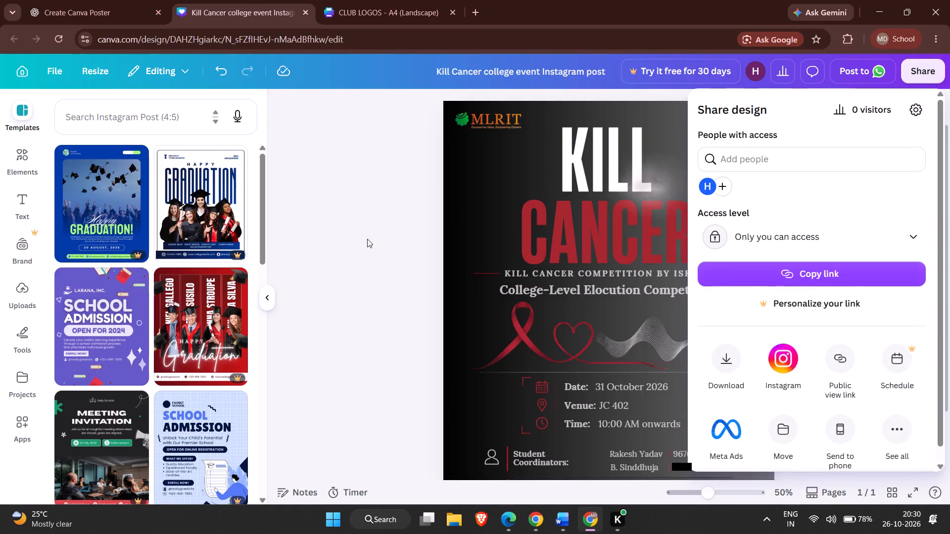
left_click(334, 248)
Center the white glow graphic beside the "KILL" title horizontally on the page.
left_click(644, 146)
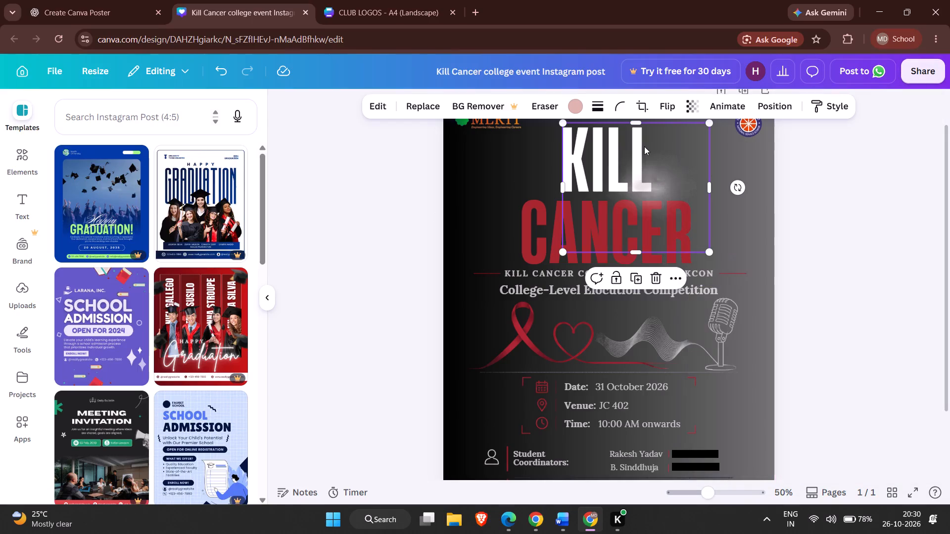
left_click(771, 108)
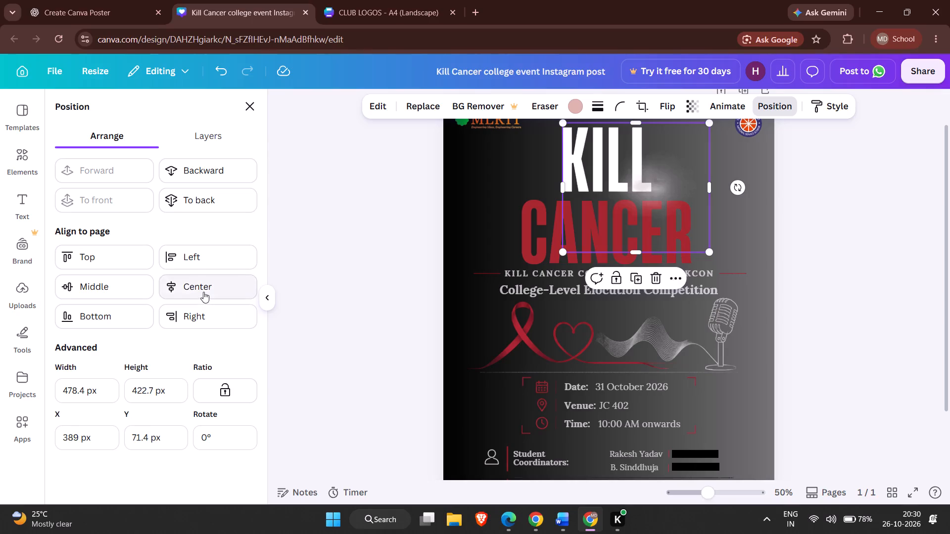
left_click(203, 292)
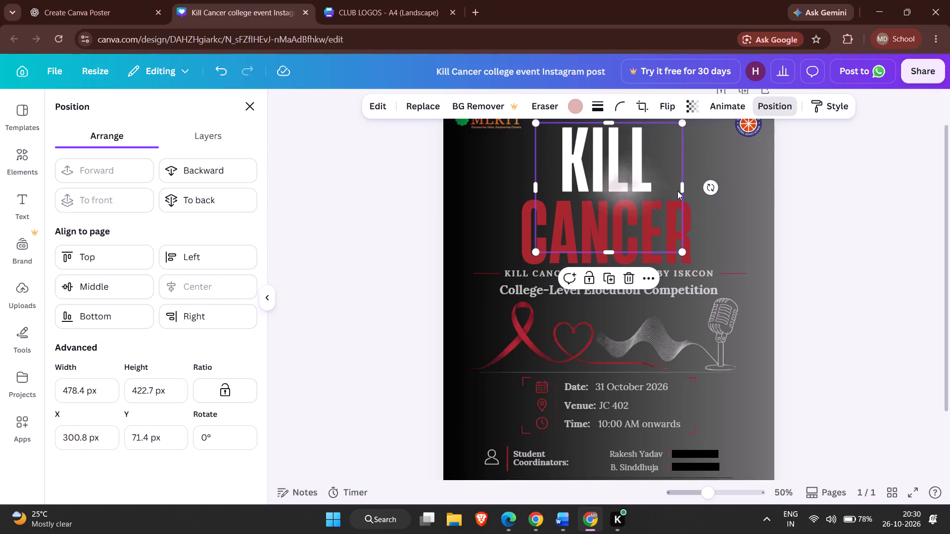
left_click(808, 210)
Move the white glow graphic right so its bright spot sits just past the last "L" of "KILL", above the end of "CANCER".
left_click_drag(643, 198, 684, 198)
left_click(841, 196)
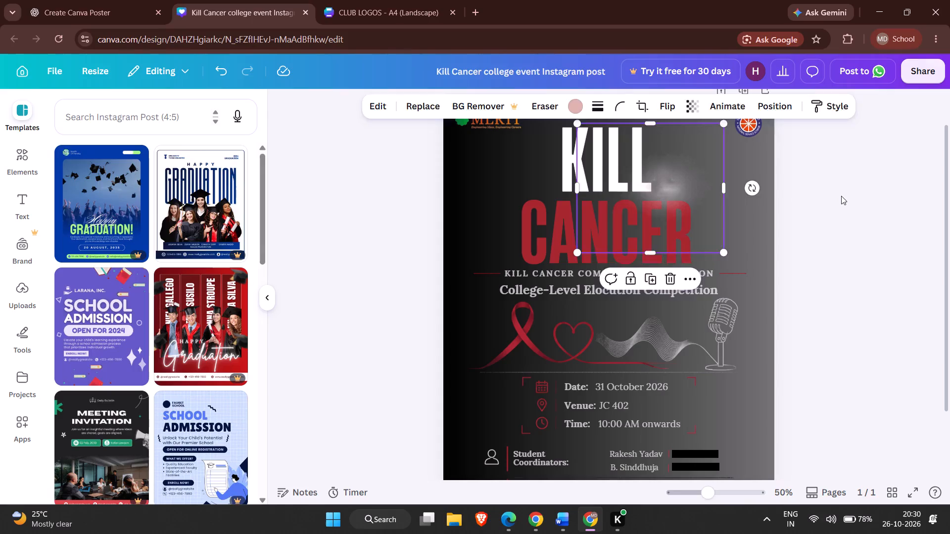
Center the white "KILL" title horizontally on the page.
left_click(568, 153)
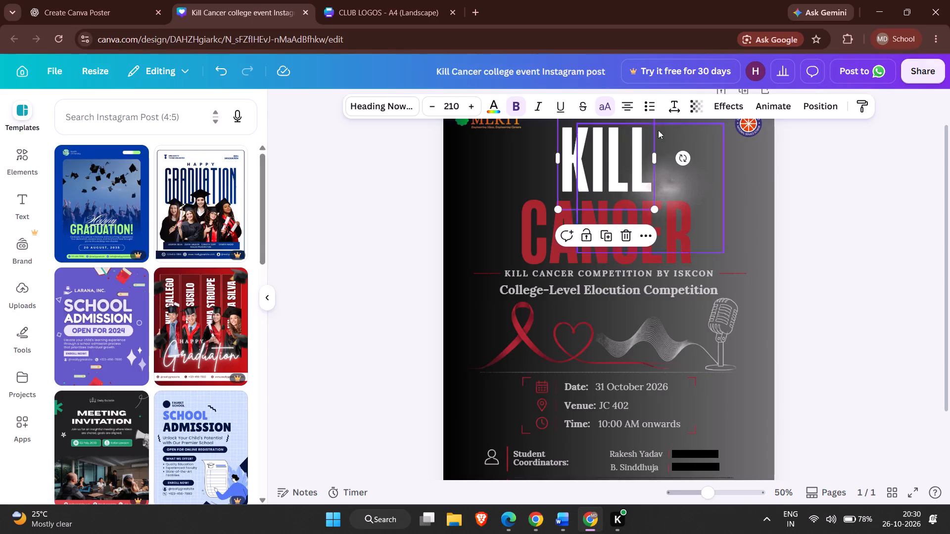
left_click(818, 106)
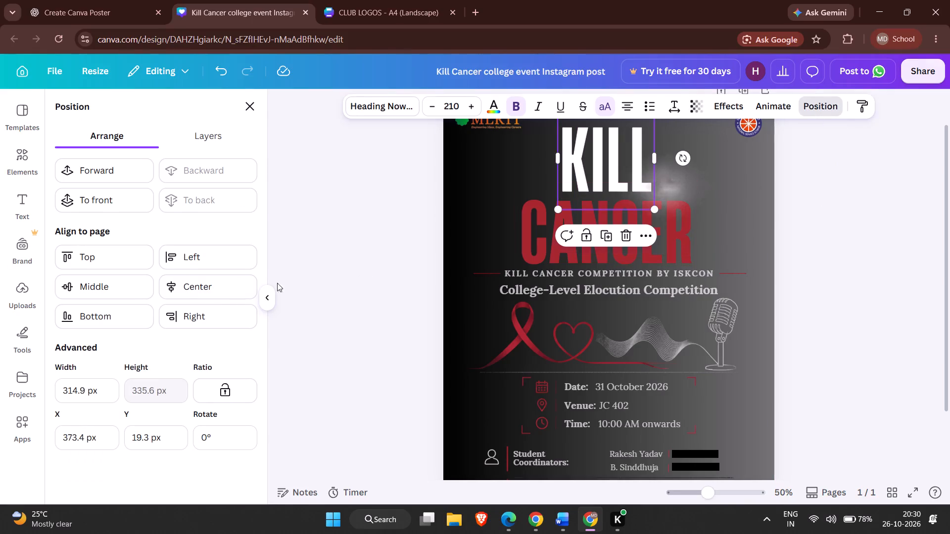
left_click(211, 295)
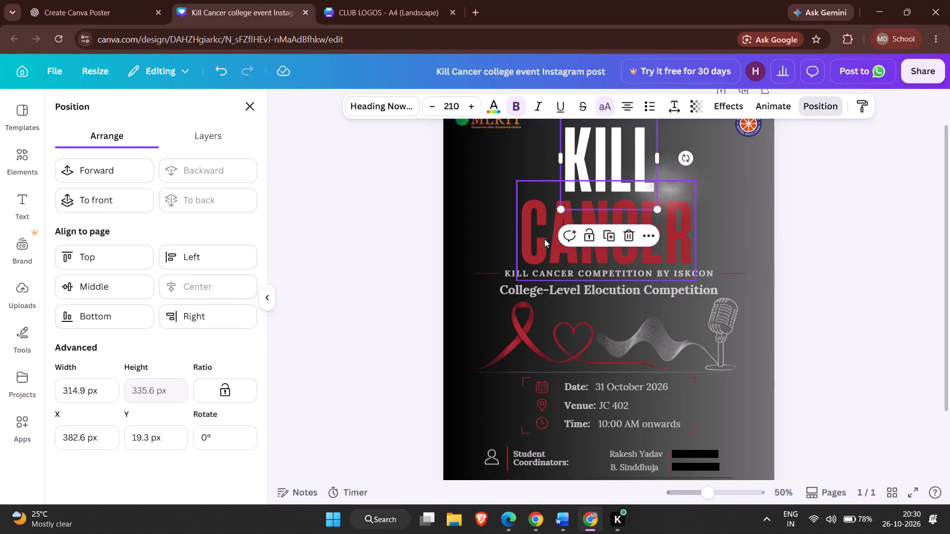
Center the red "CANCER" title horizontally on the page, in line with the "KILL" title above it.
left_click(544, 239)
left_click(215, 283)
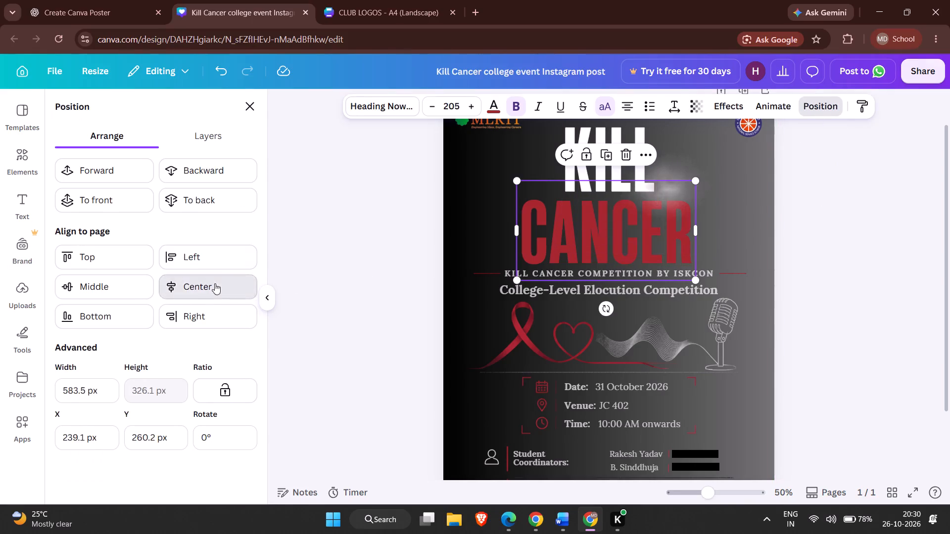
left_click(362, 259)
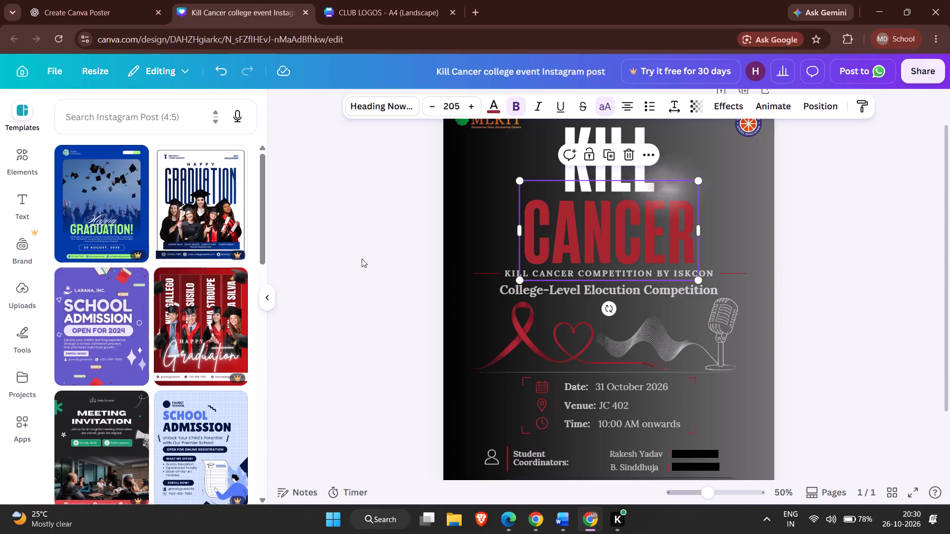
left_click(362, 259)
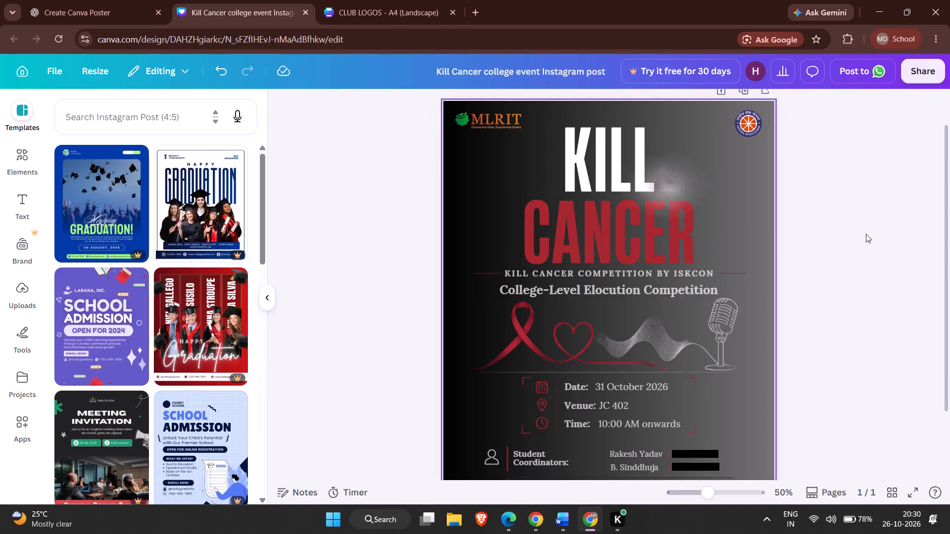
Nudge the white glow graphic left so it sits closer to the last letter of "KILL".
left_click(665, 190)
key("Left")
key("Left")
key("Left")
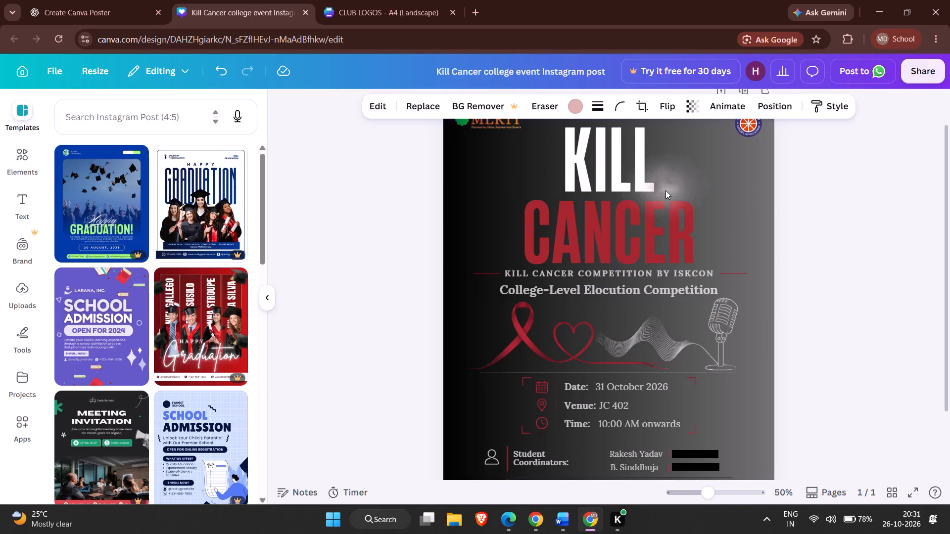
key("Left")
key("Left")
key("Left")
key("Left")
key("Left")
key("Left")
key("Left")
key("Left")
key("Left")
key("Left")
key("Left")
key("Left")
key("Left")
key("Left")
key("Left")
key("Left")
key("Left")
key("Left")
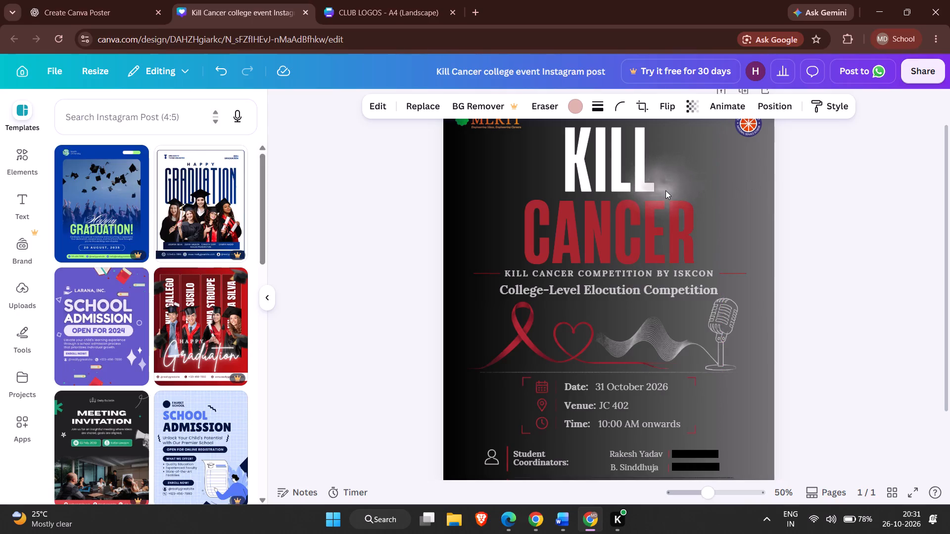
left_click(903, 198)
Download the poster as a high-quality PNG at 1,080 × 1,350 px.
scroll(903, 198, "right", 1)
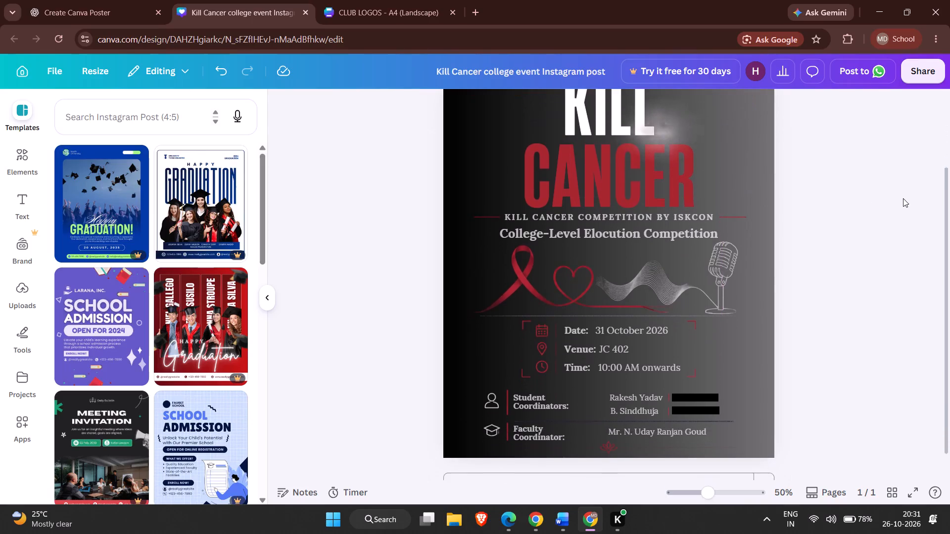
scroll(903, 198, "right", 1)
scroll(903, 198, "down", 2)
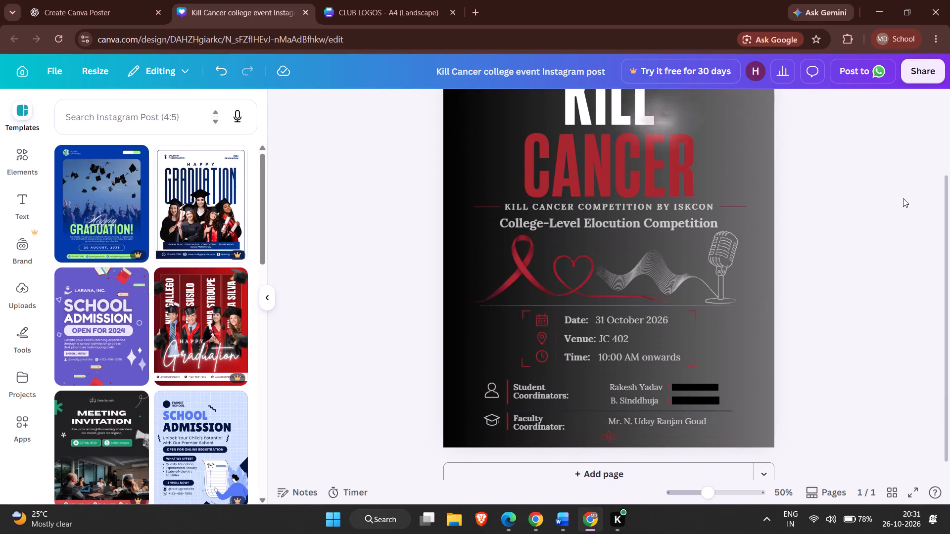
left_click(928, 78)
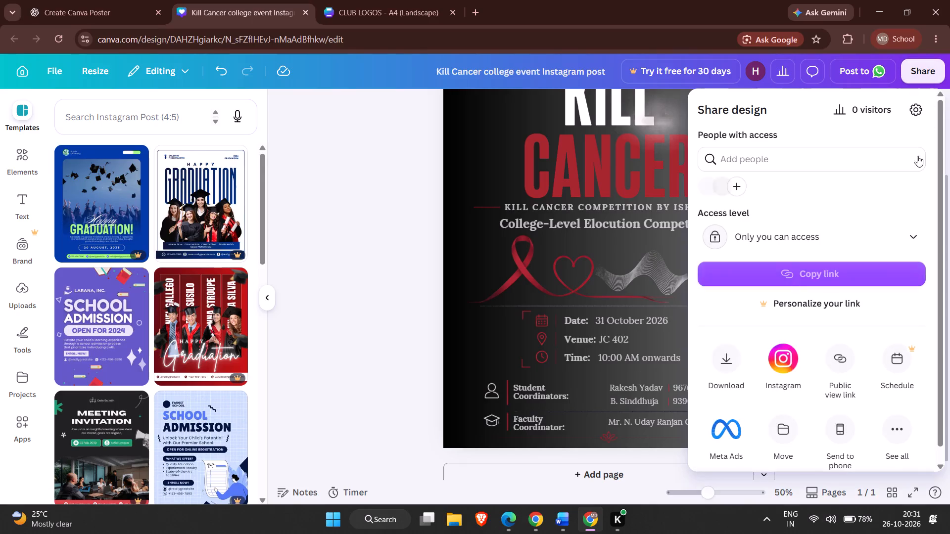
left_click(723, 363)
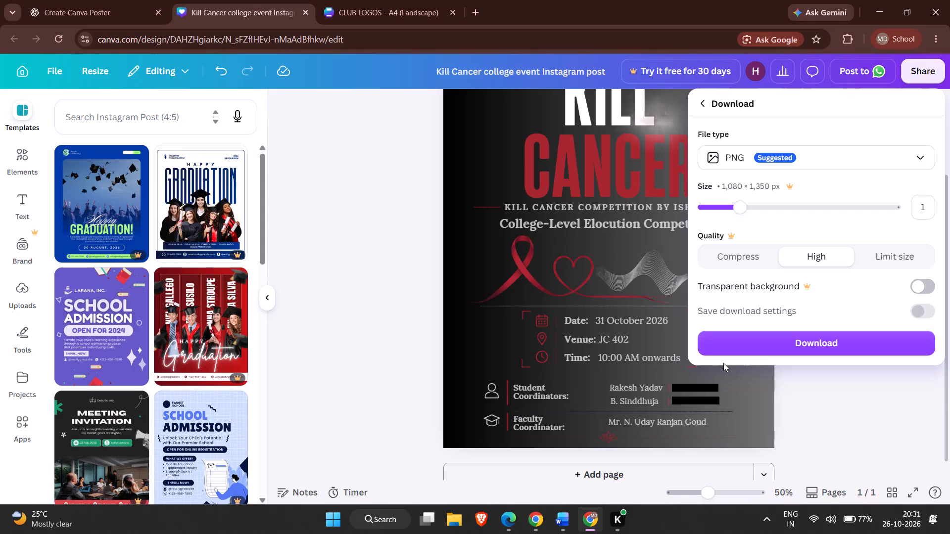
left_click(783, 337)
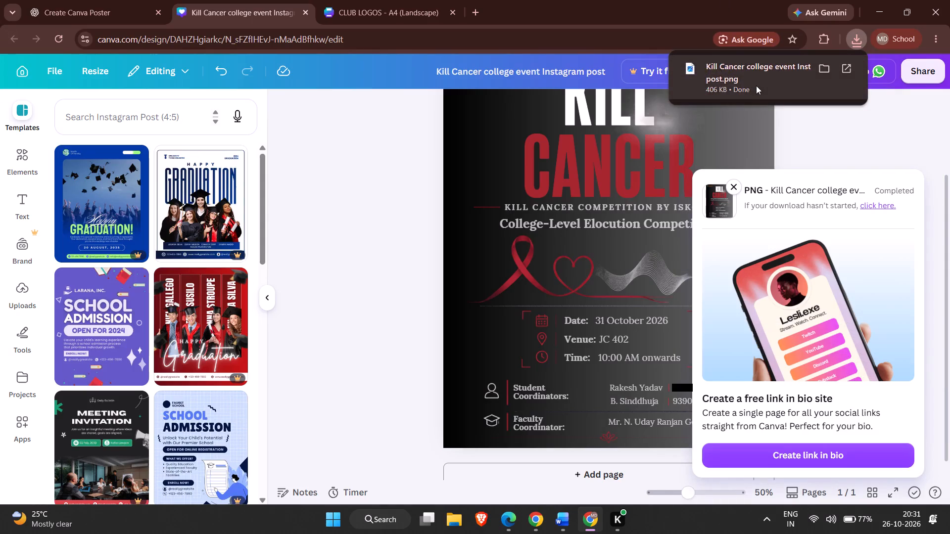
Carry the downloaded Kill Cancer poster PNG from the browser's recent downloads over to another window.
left_click(756, 86)
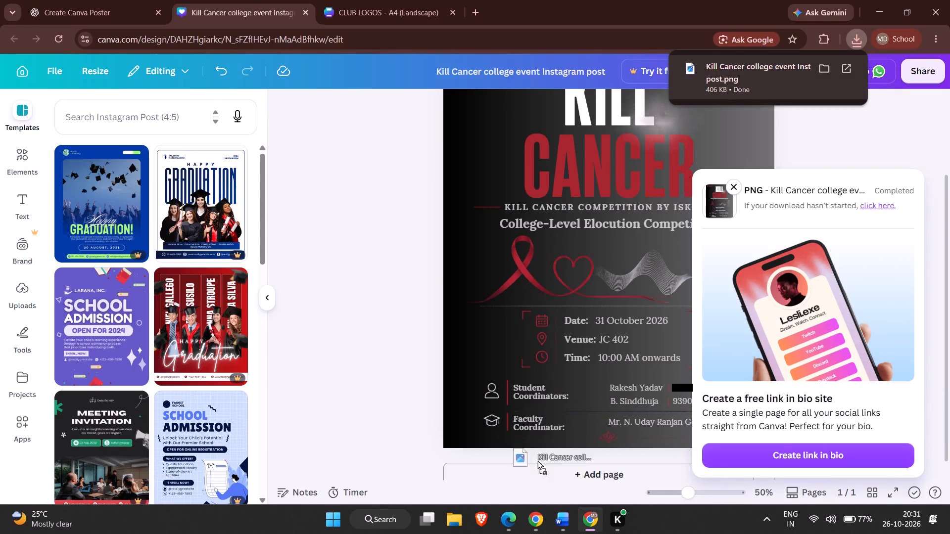